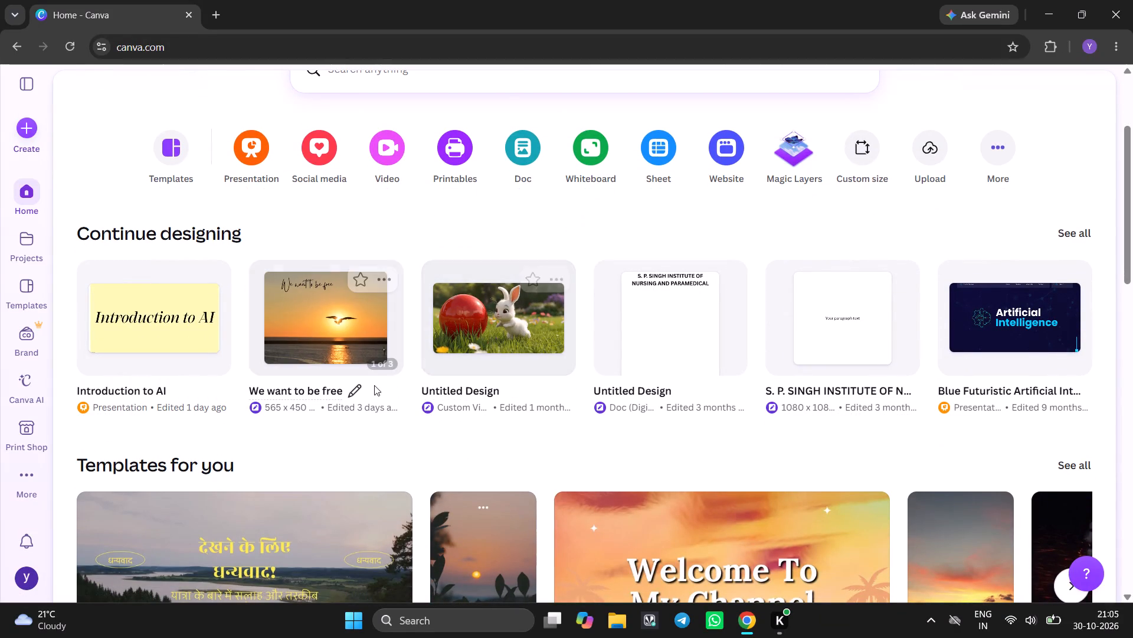
Open the untitled custom video design with the white rabbit and the red ball.
left_click(502, 362)
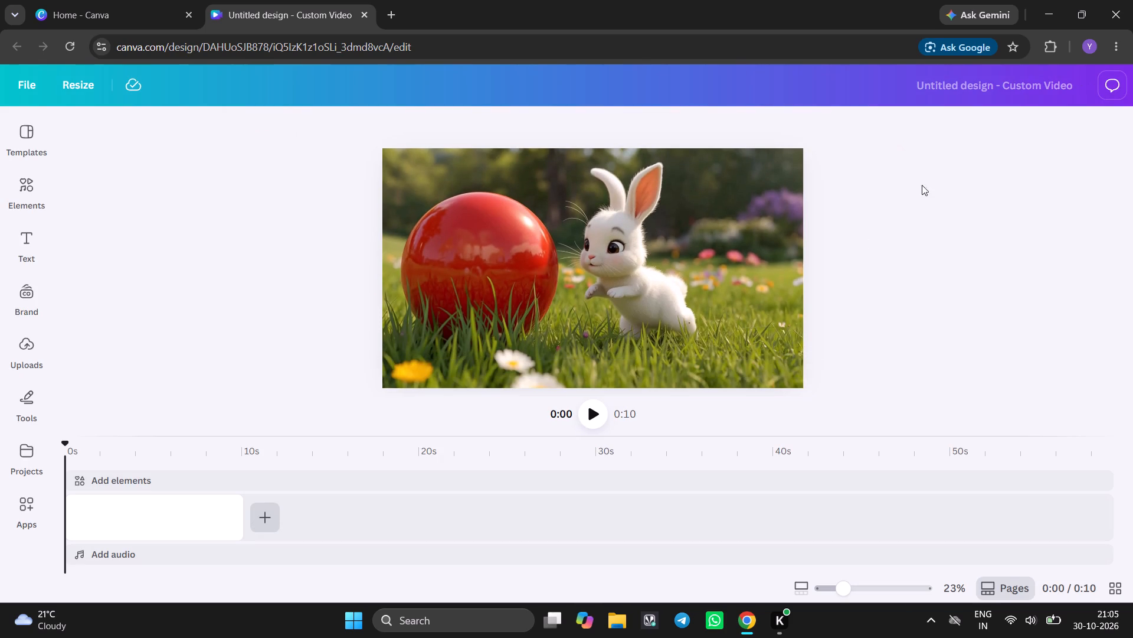
Play the rabbit video from the start to its end.
left_click(588, 417)
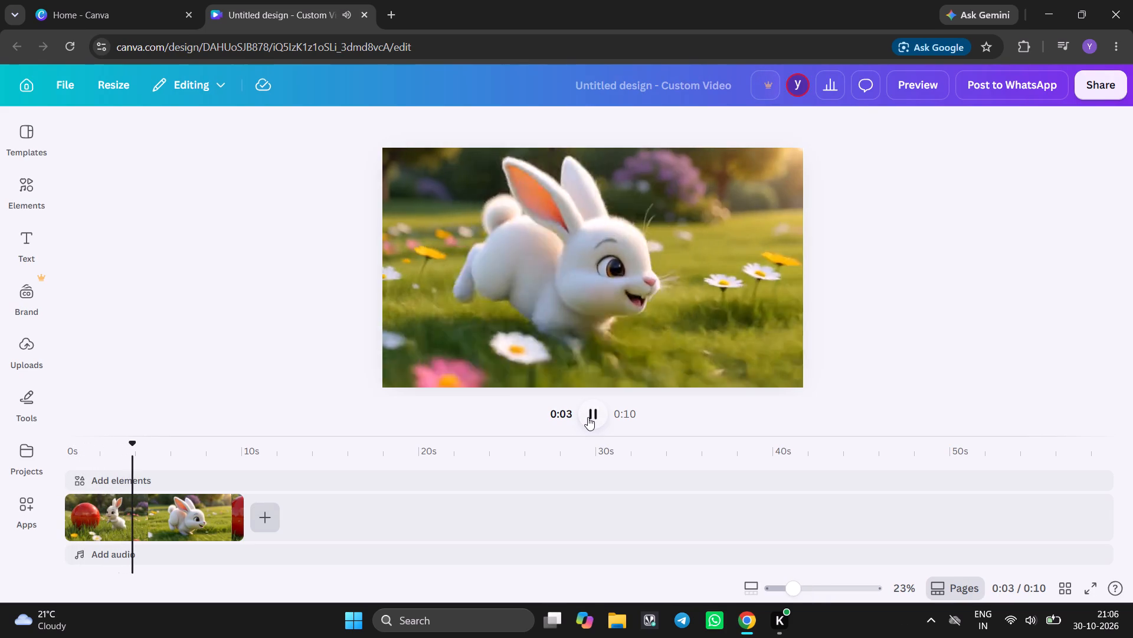
key("Down")
key("Down")
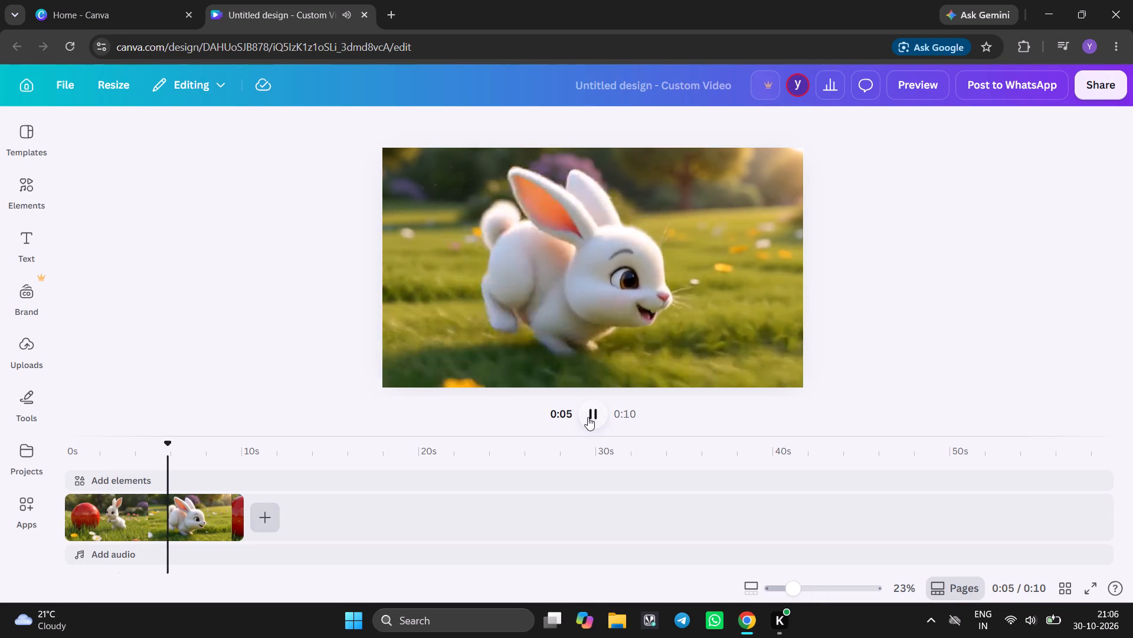
key("Down")
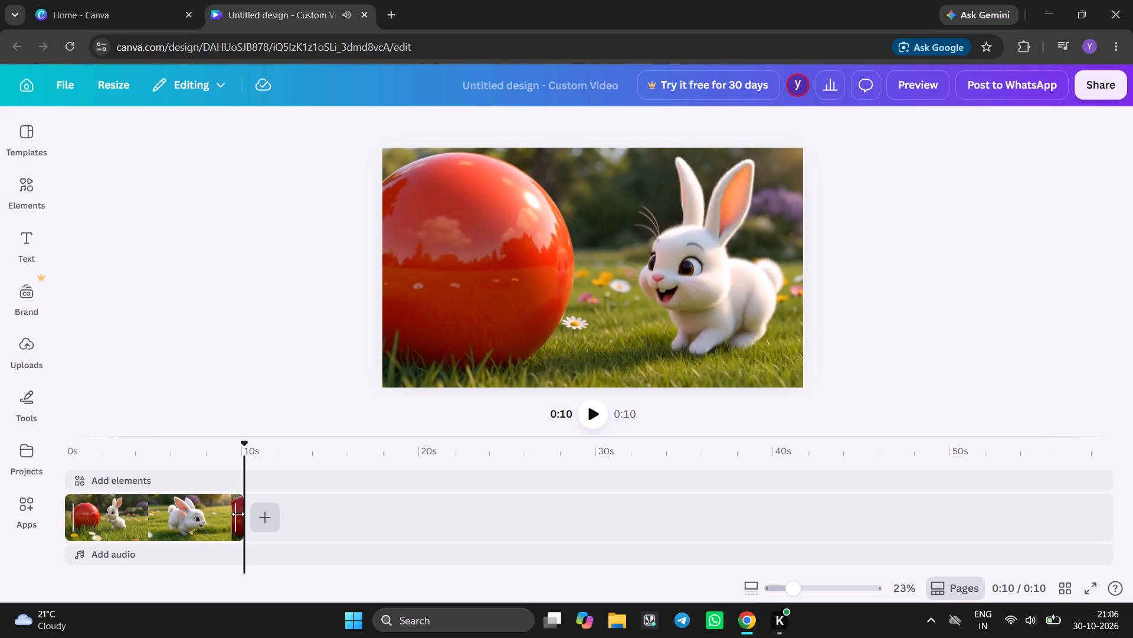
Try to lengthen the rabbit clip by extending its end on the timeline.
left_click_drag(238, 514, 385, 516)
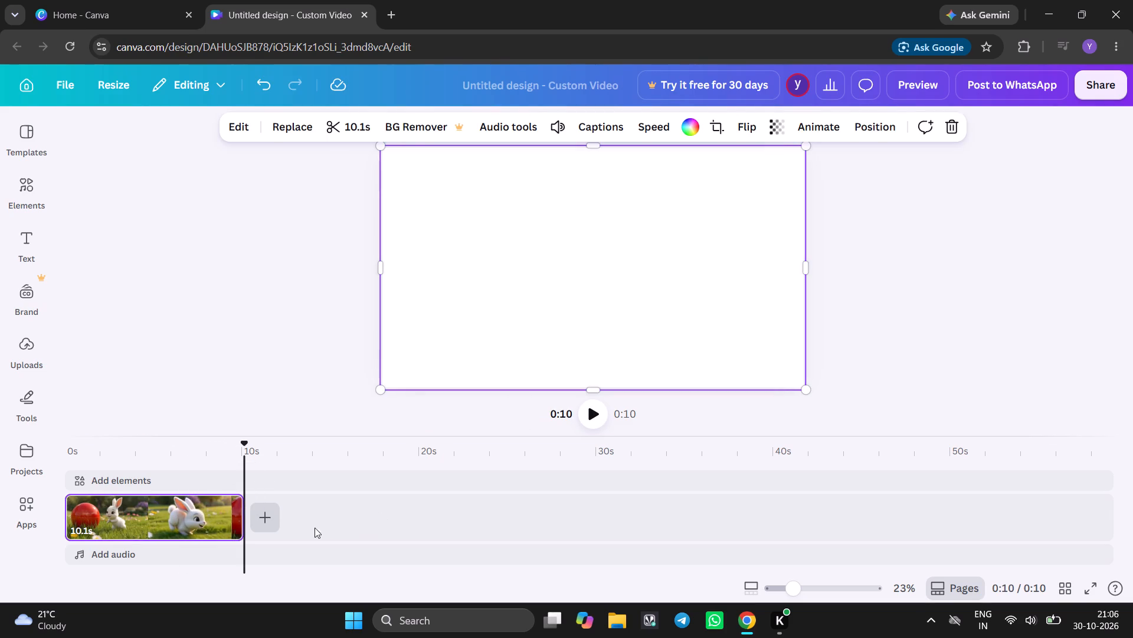
Open the stock photos for adding a new clip after the rabbit video.
left_click(258, 520)
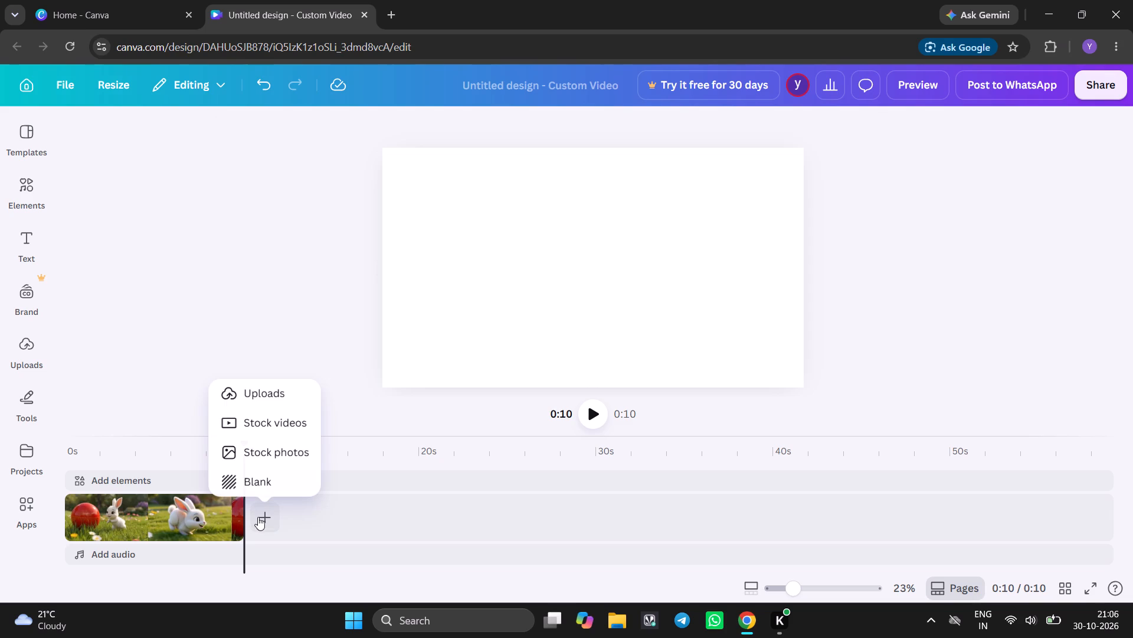
left_click(258, 448)
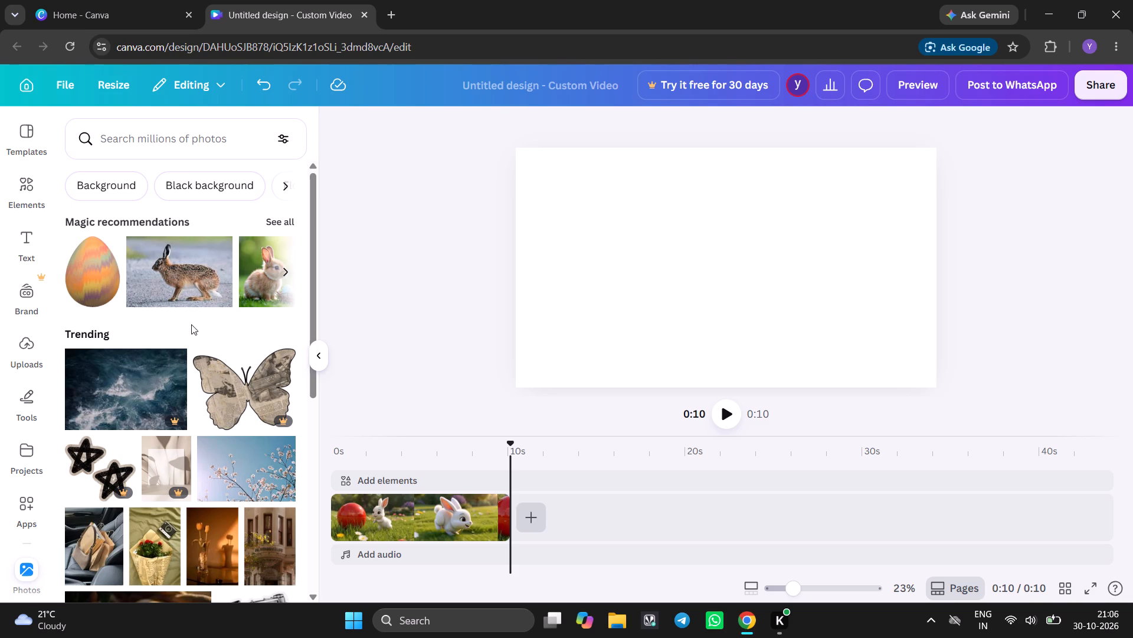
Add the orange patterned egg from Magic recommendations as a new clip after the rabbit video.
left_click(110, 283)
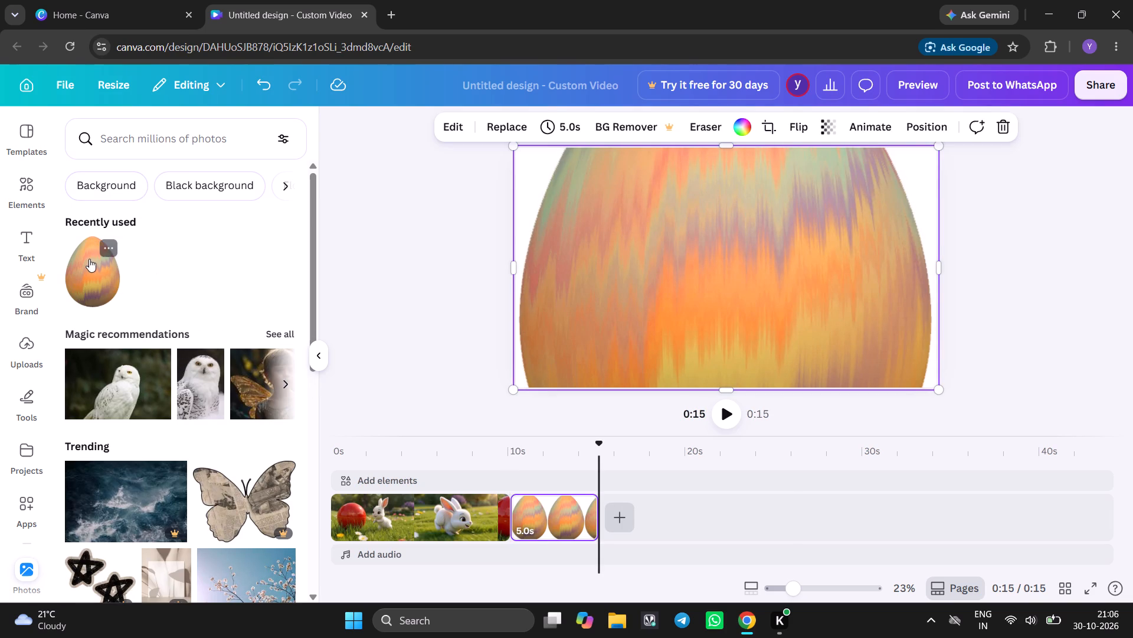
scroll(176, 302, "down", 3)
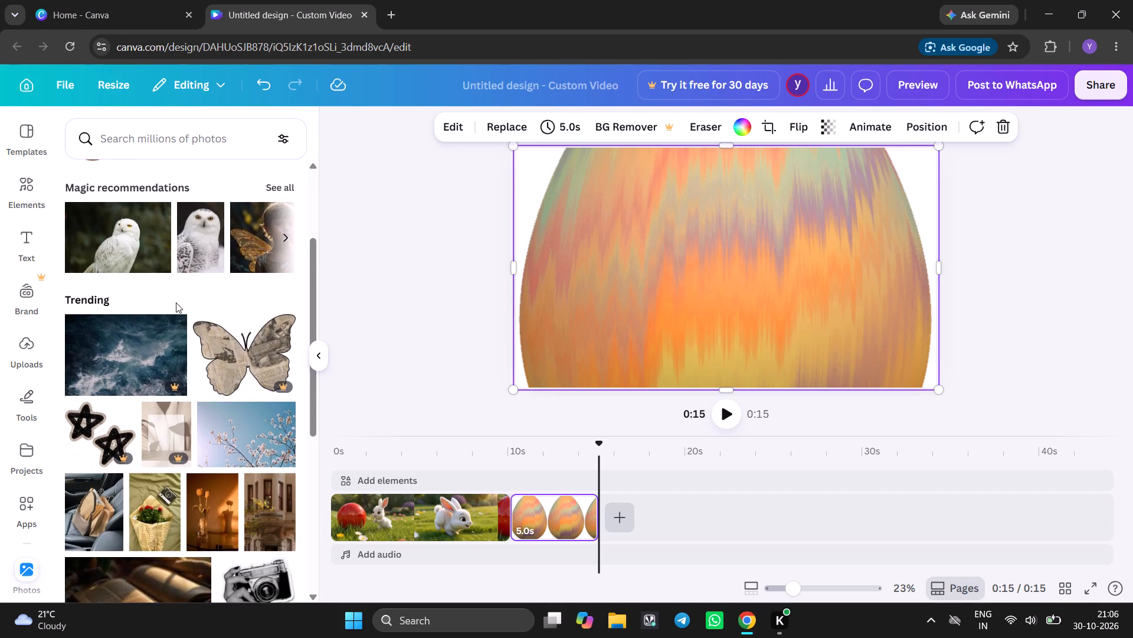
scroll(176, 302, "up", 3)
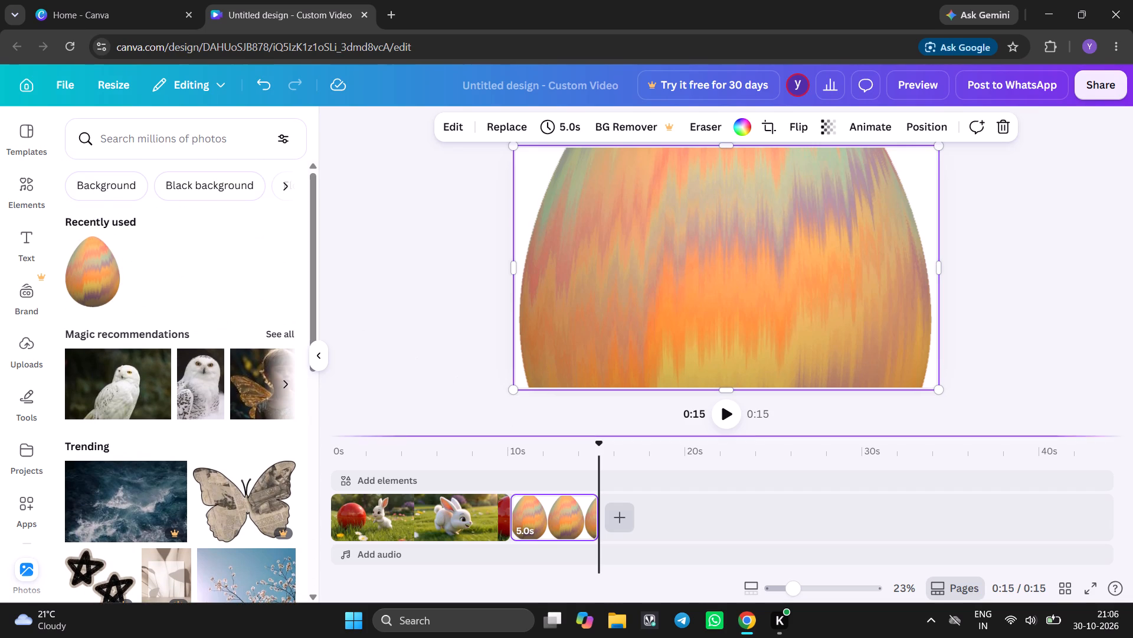
Play the video from about the 8-second mark through the change from rabbit clip to egg clip.
left_click(483, 527)
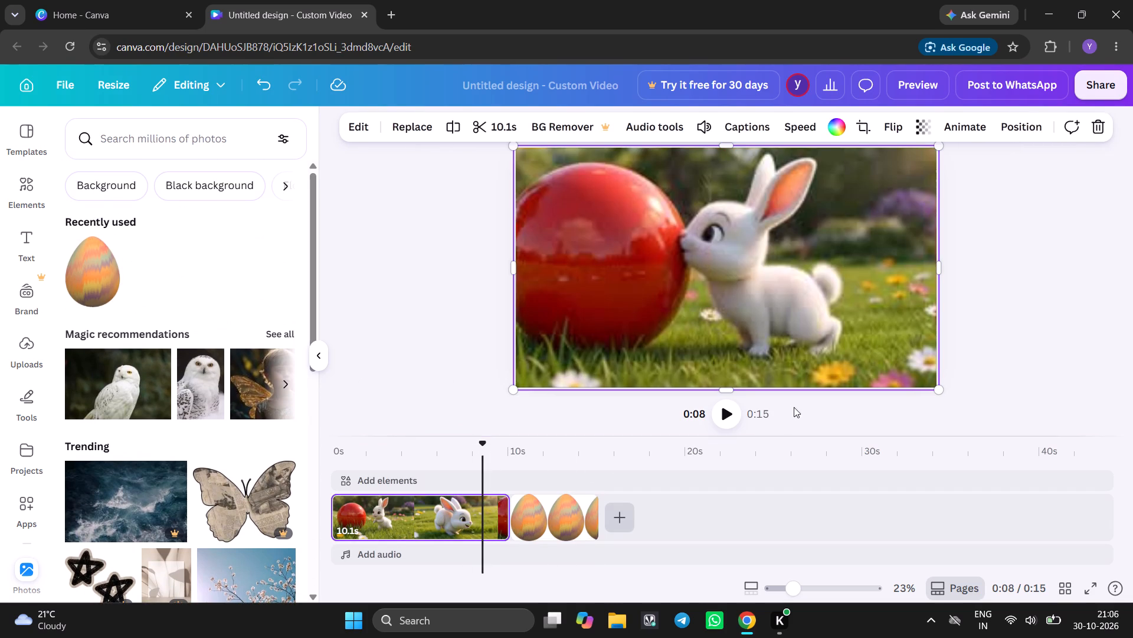
left_click(731, 416)
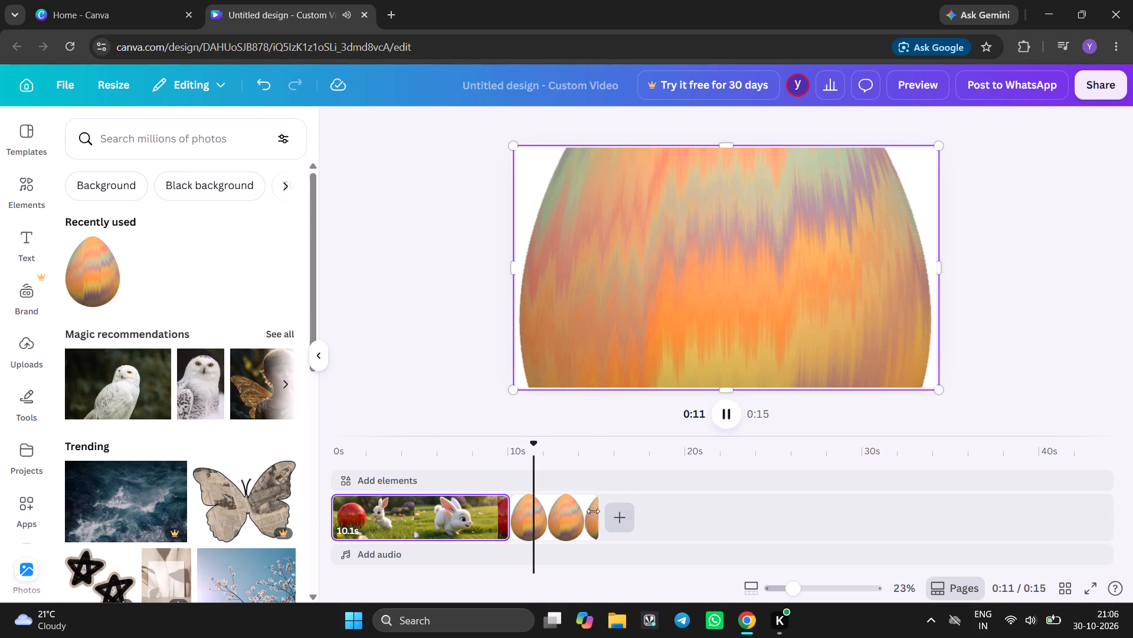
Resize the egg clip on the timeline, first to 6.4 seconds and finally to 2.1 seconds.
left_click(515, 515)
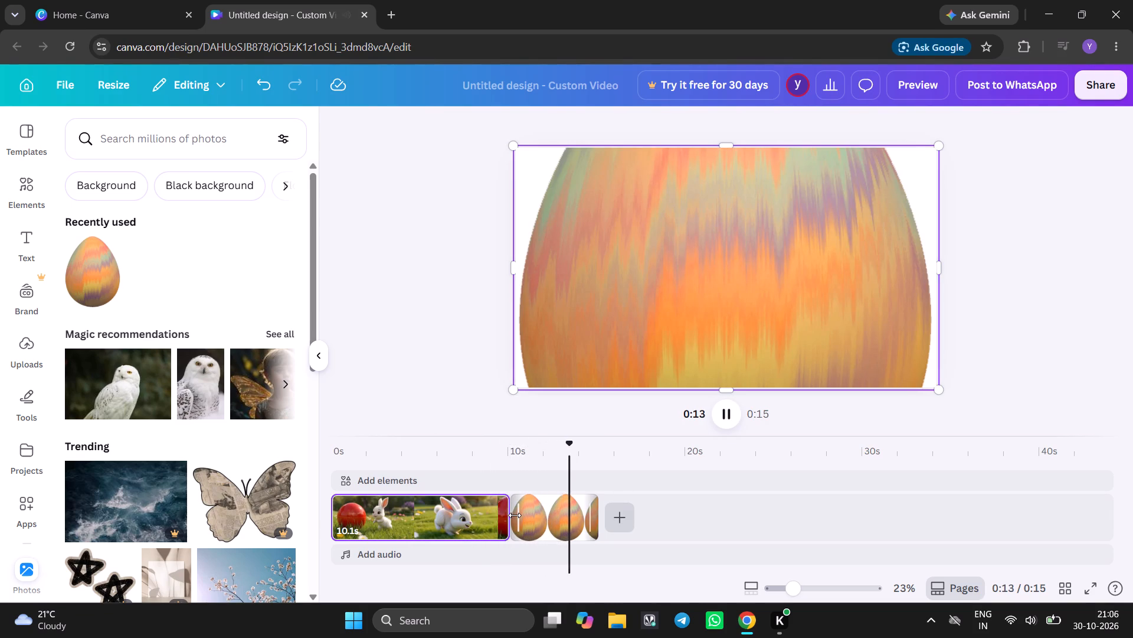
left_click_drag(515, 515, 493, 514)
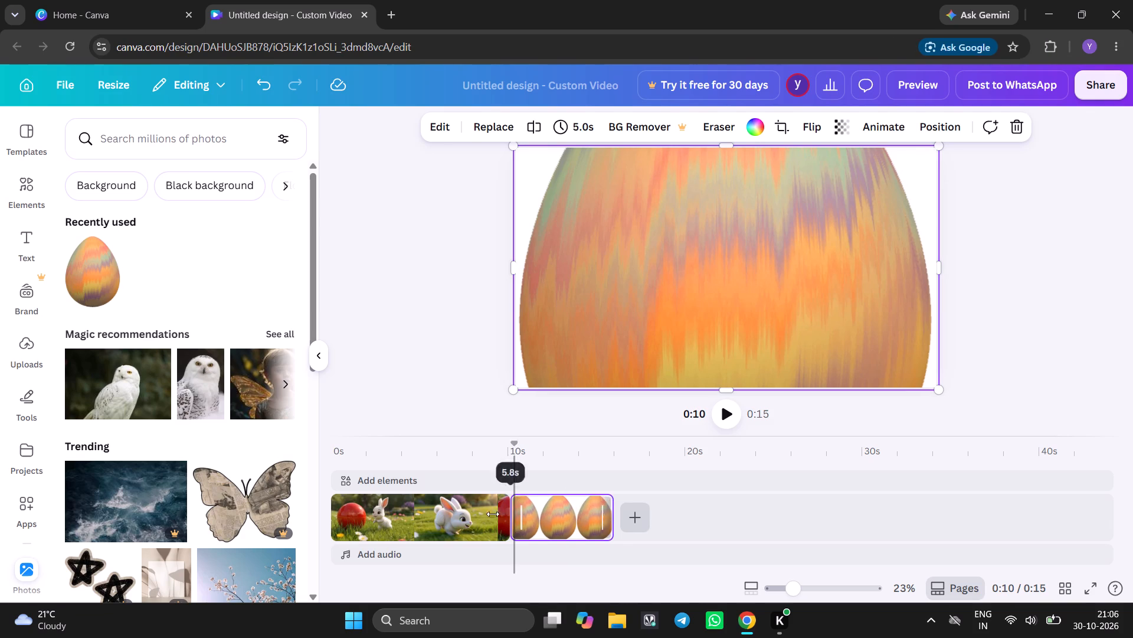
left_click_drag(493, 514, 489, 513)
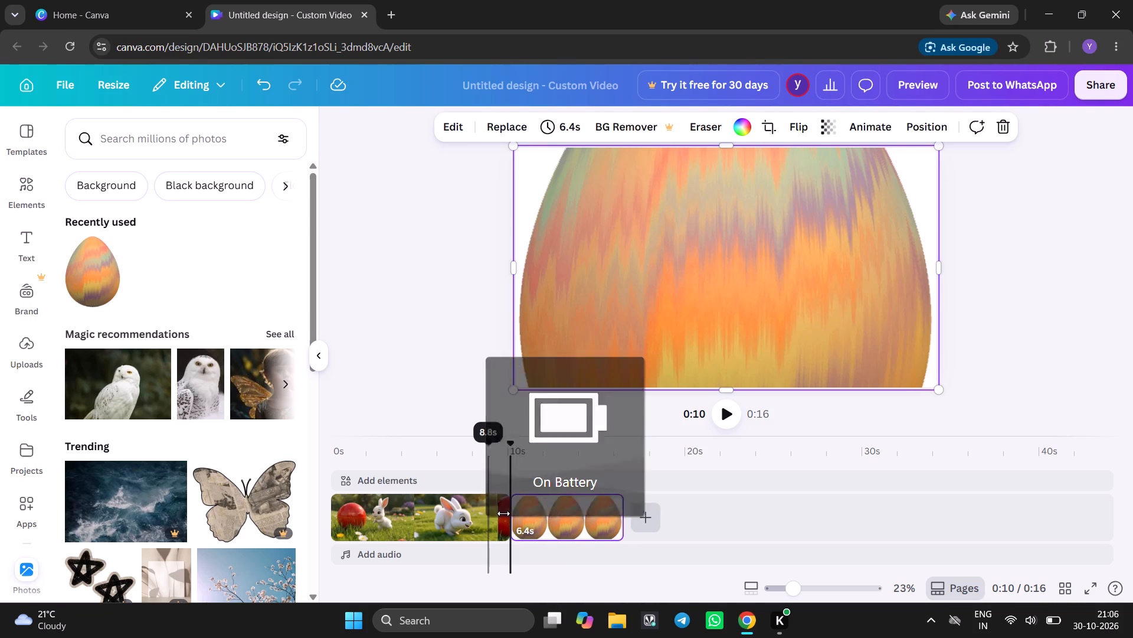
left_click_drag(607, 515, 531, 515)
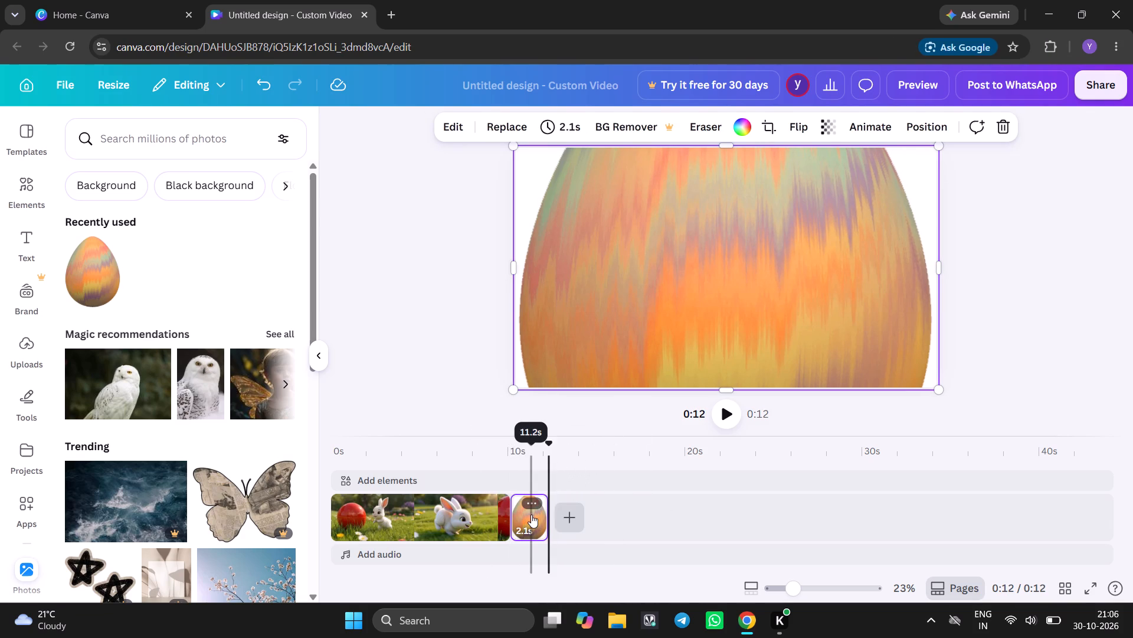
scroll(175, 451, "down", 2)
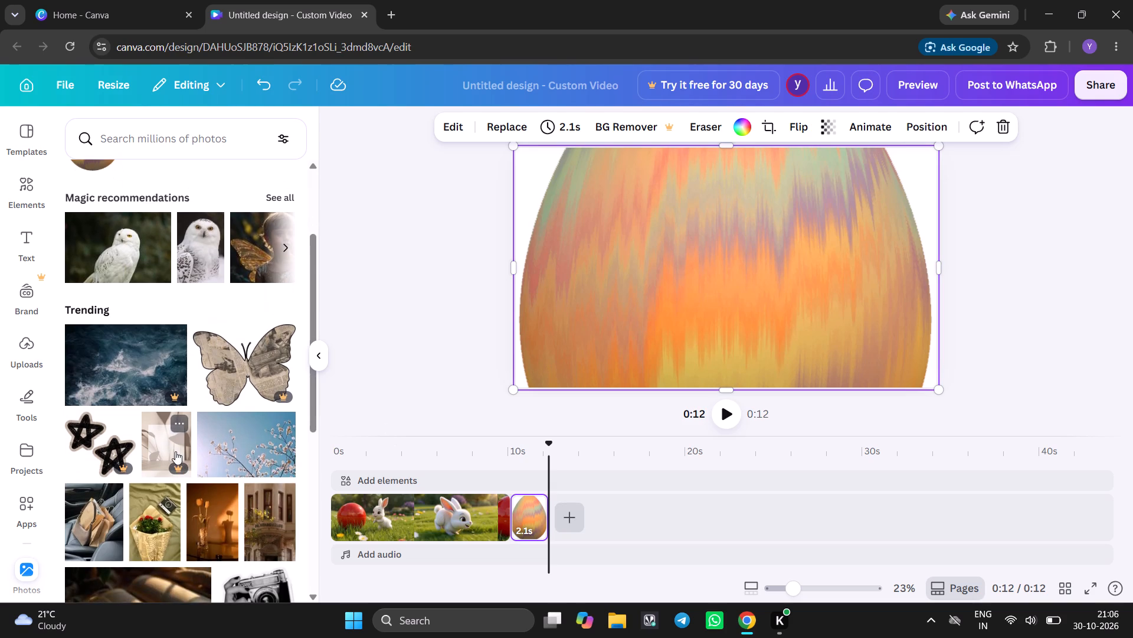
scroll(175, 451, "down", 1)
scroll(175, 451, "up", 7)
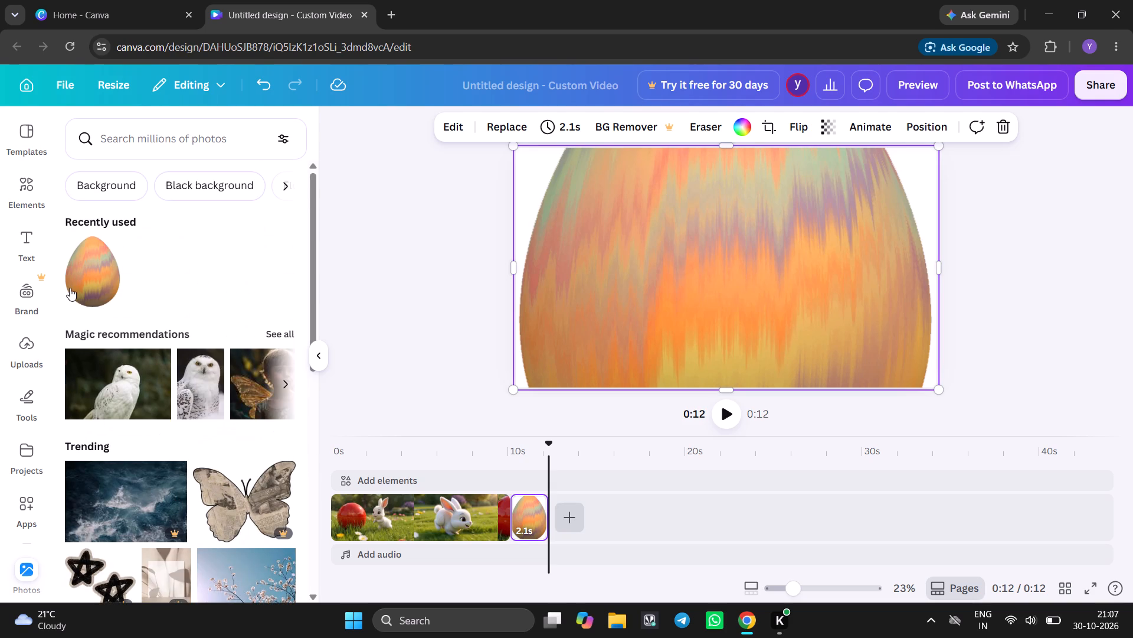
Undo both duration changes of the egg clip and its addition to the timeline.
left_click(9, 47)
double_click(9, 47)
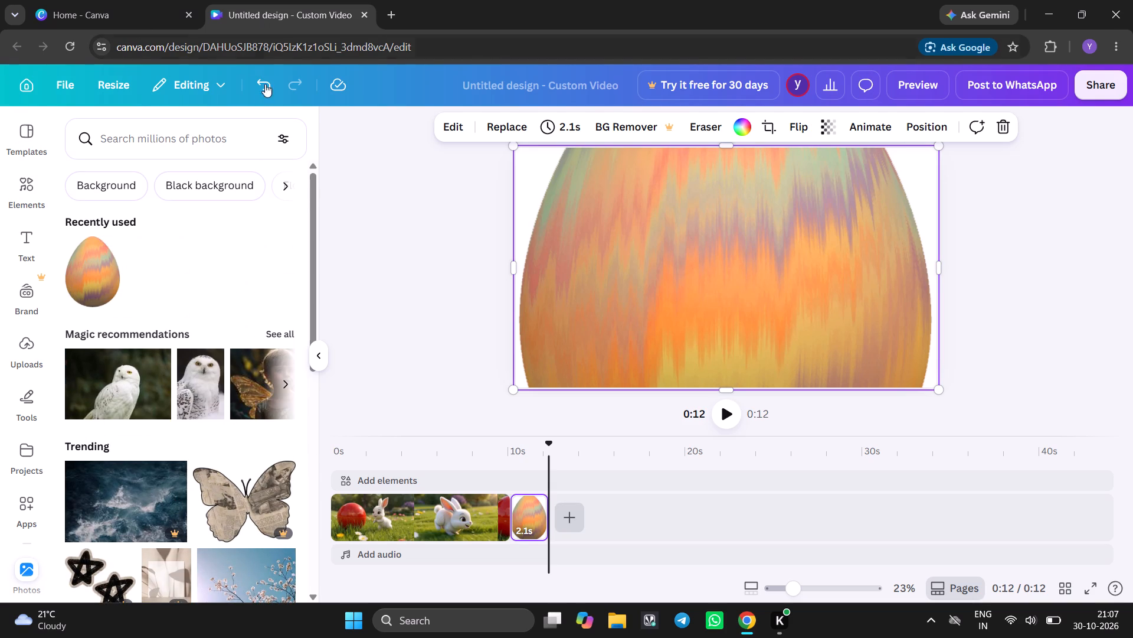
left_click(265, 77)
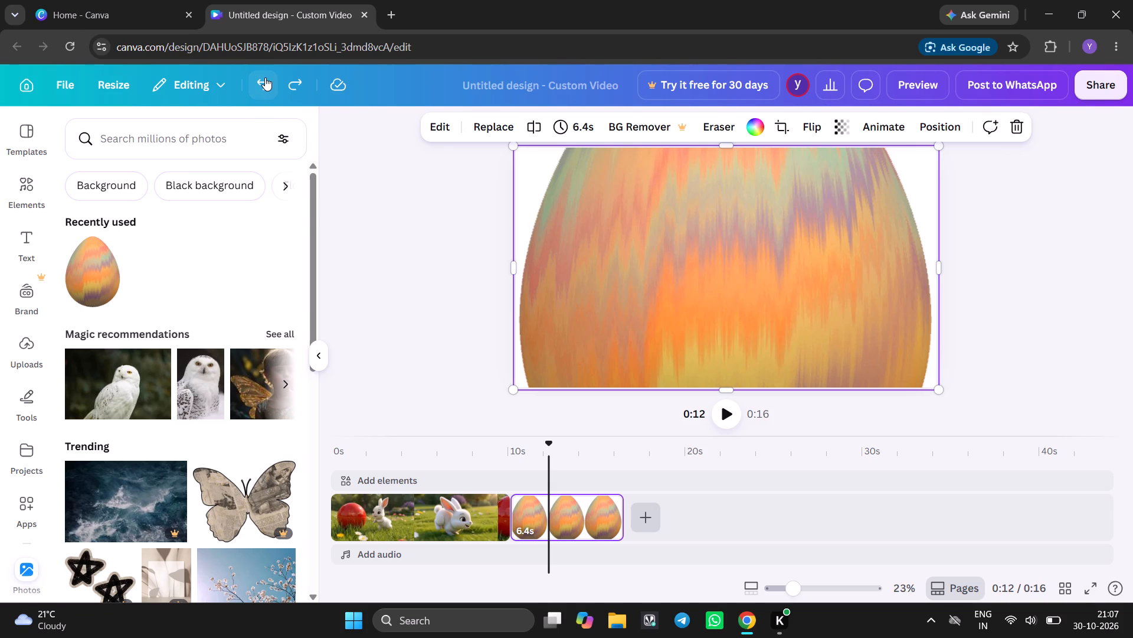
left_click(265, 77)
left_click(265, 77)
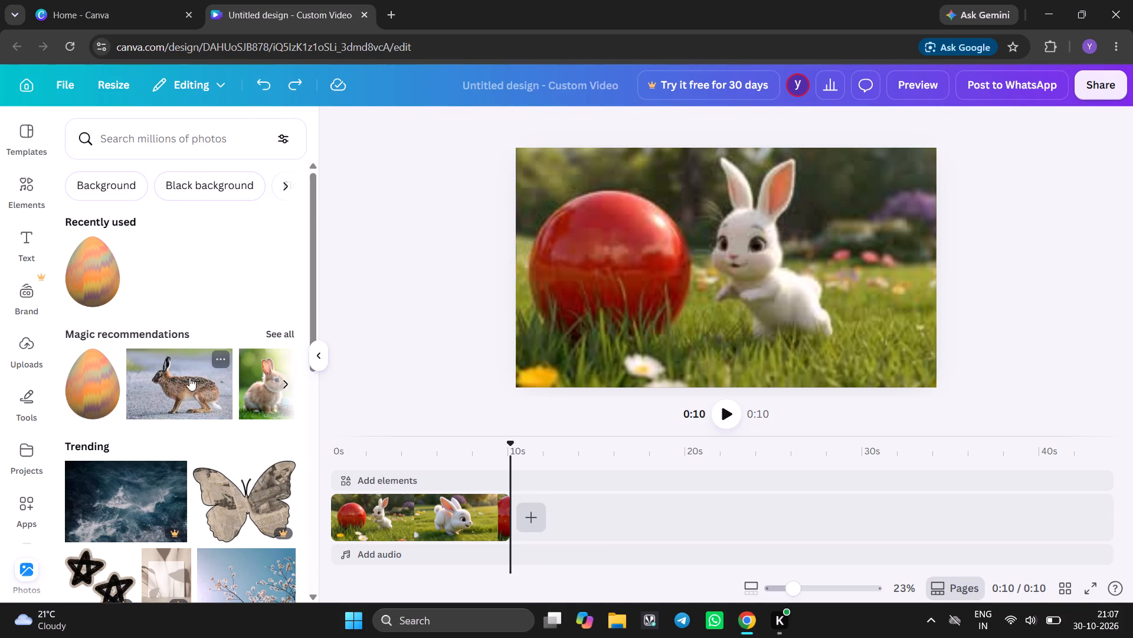
Add the brown hare photo from Magic recommendations as a new clip after the rabbit video.
left_click(187, 388)
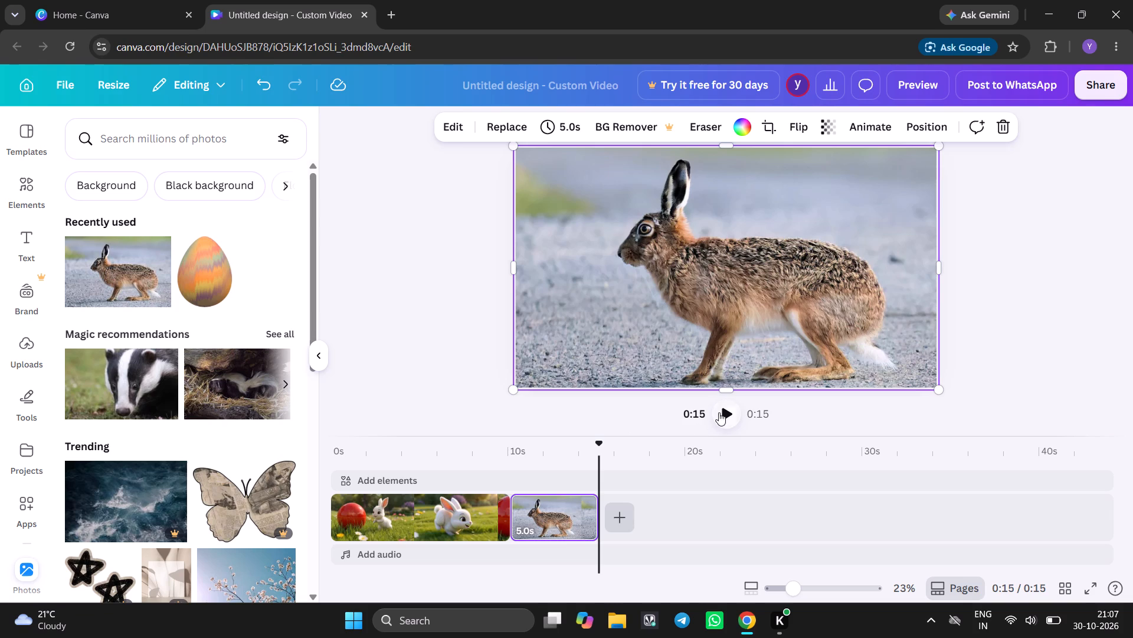
Play the hare clip from its start at about the 10-second mark.
left_click(515, 522)
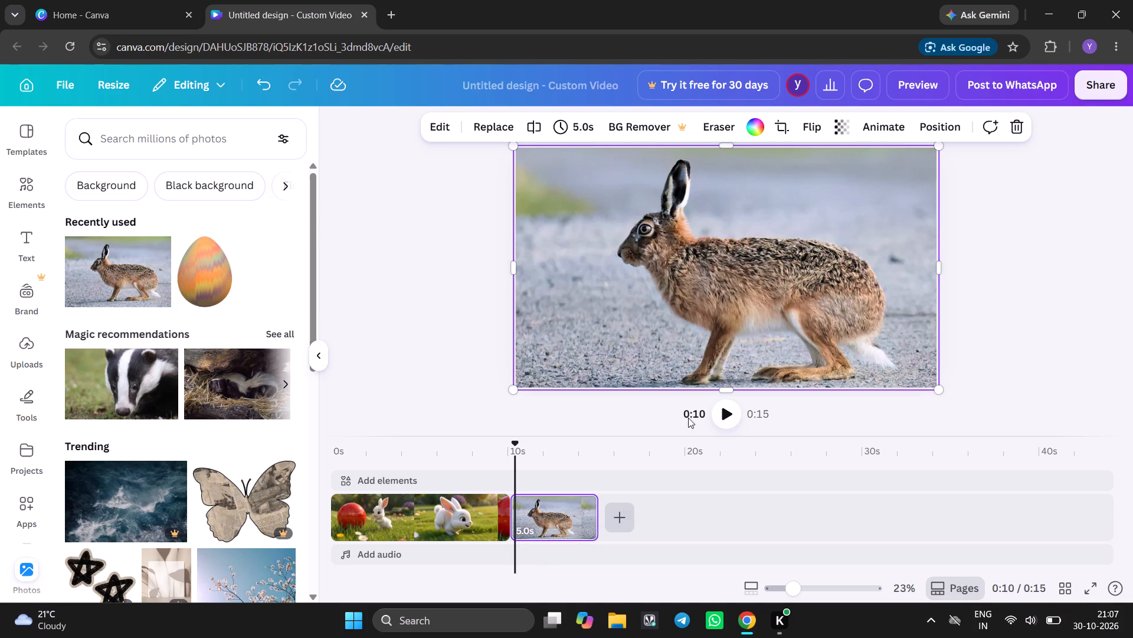
left_click(724, 415)
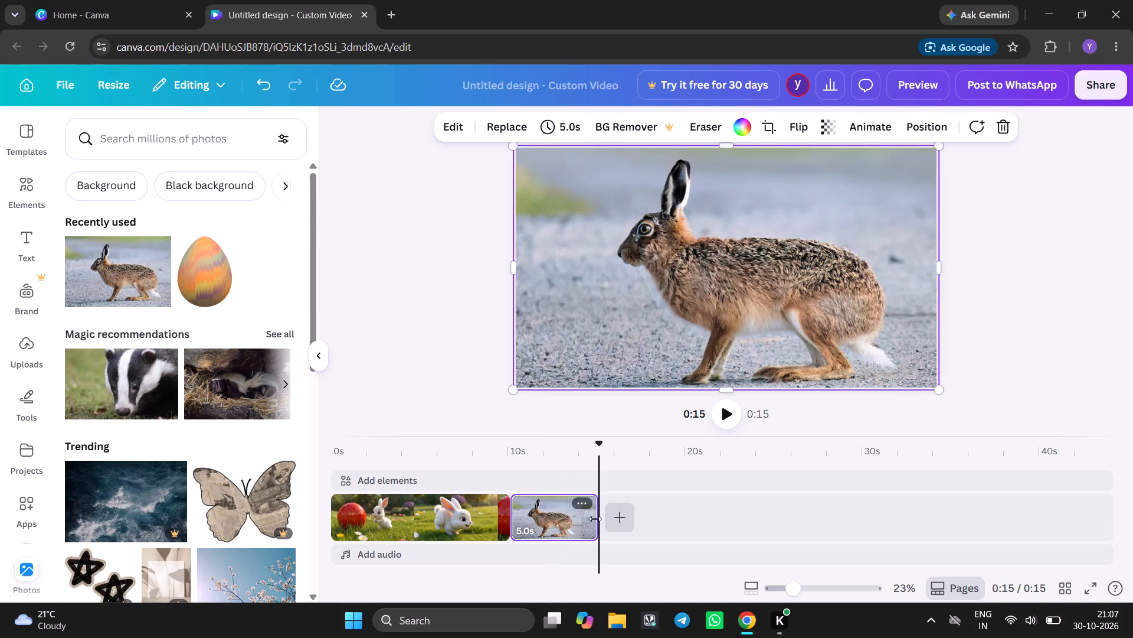
Shorten the hare clip to 2.4 seconds on the timeline.
left_click_drag(594, 517, 551, 509)
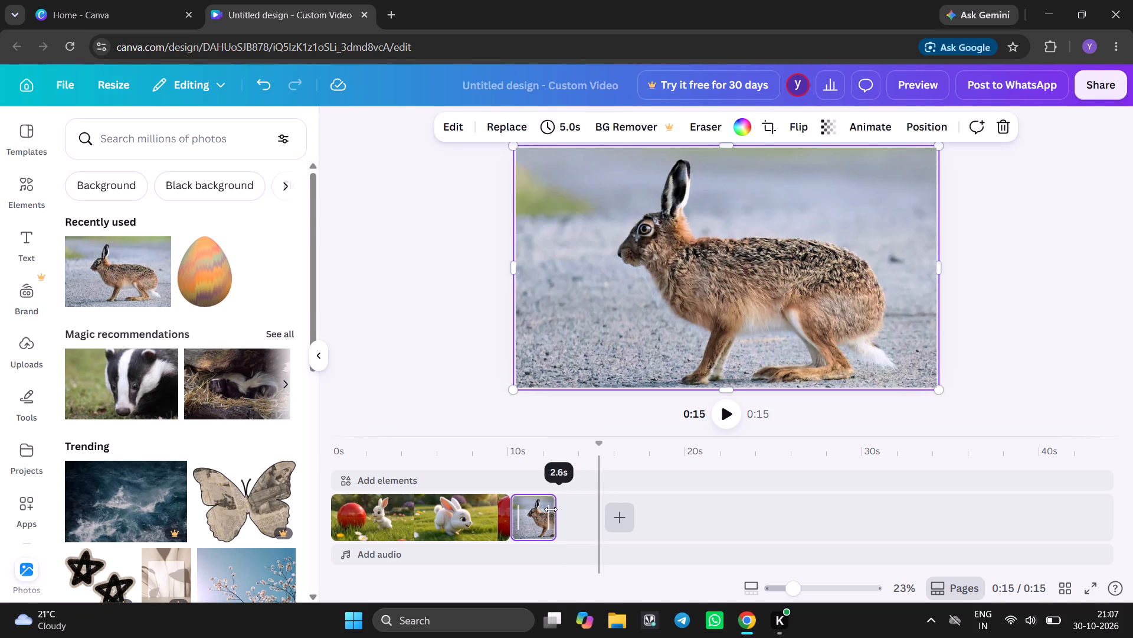
left_click_drag(551, 509, 548, 509)
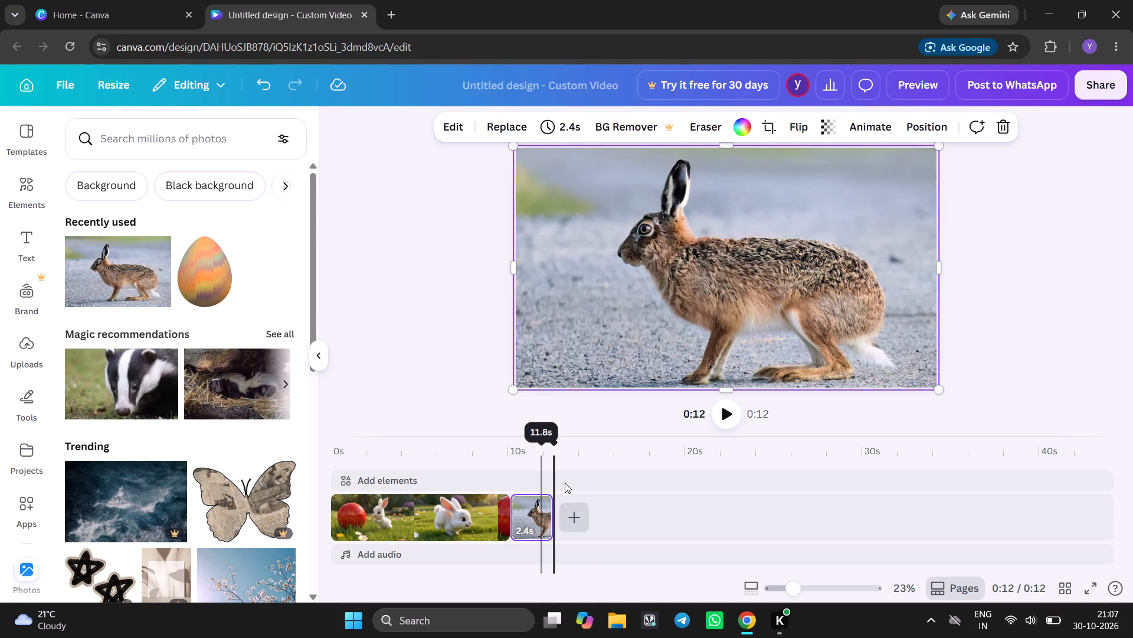
Add the photo of a brown rabbit walking in green grass from all Magic recommendations as a clip after the hare.
left_click(574, 523)
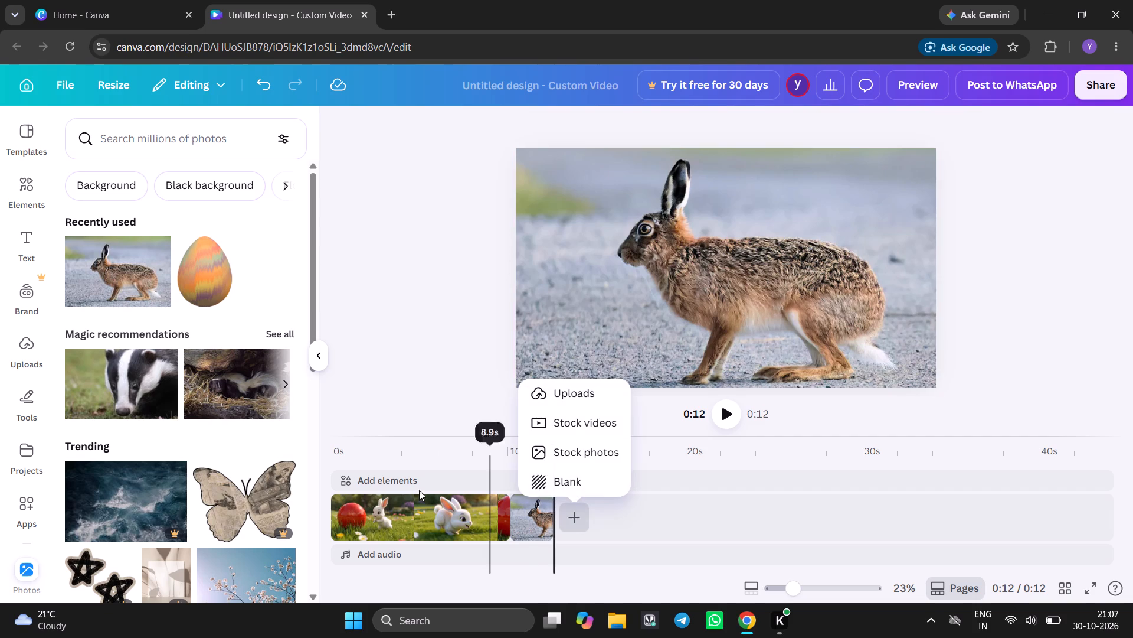
scroll(162, 394, "down", 1)
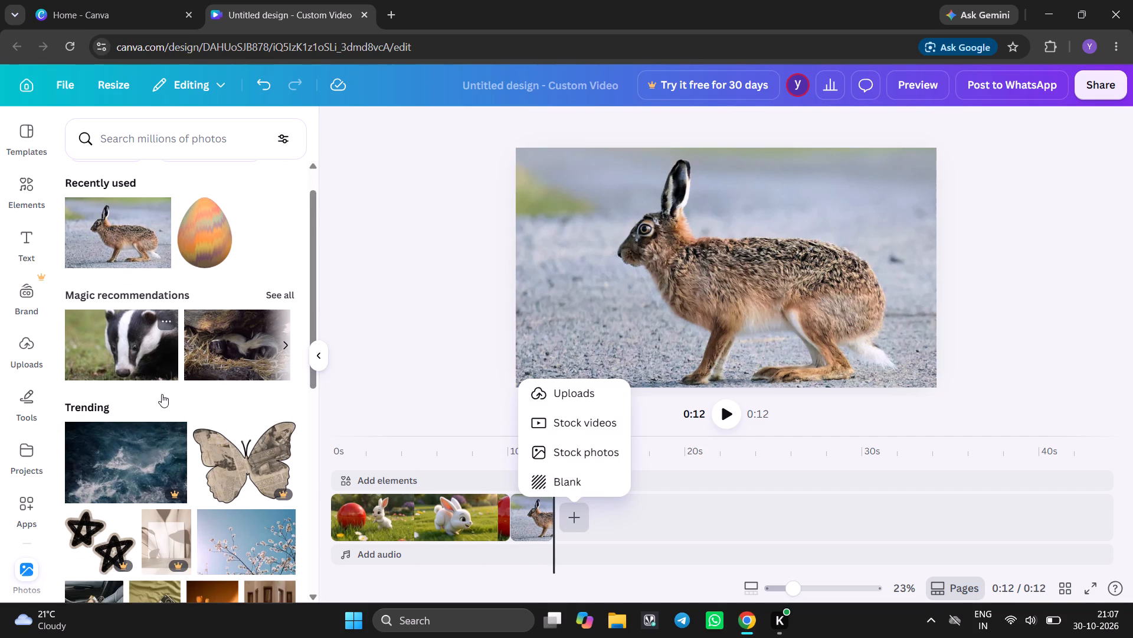
scroll(162, 394, "down", 1)
left_click(275, 282)
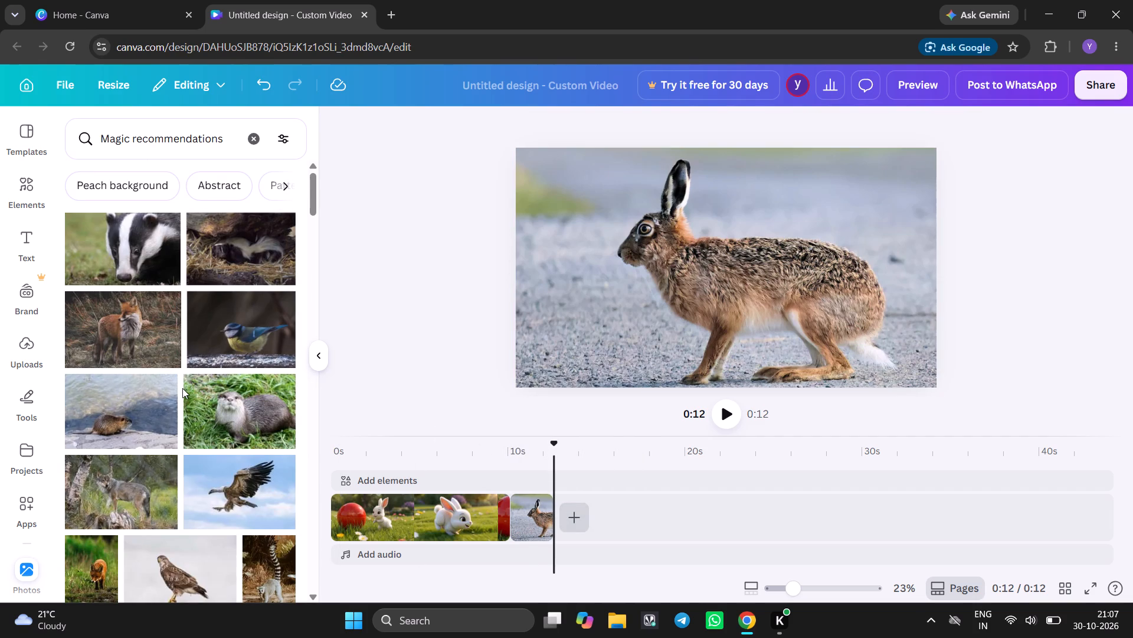
scroll(182, 388, "down", 1)
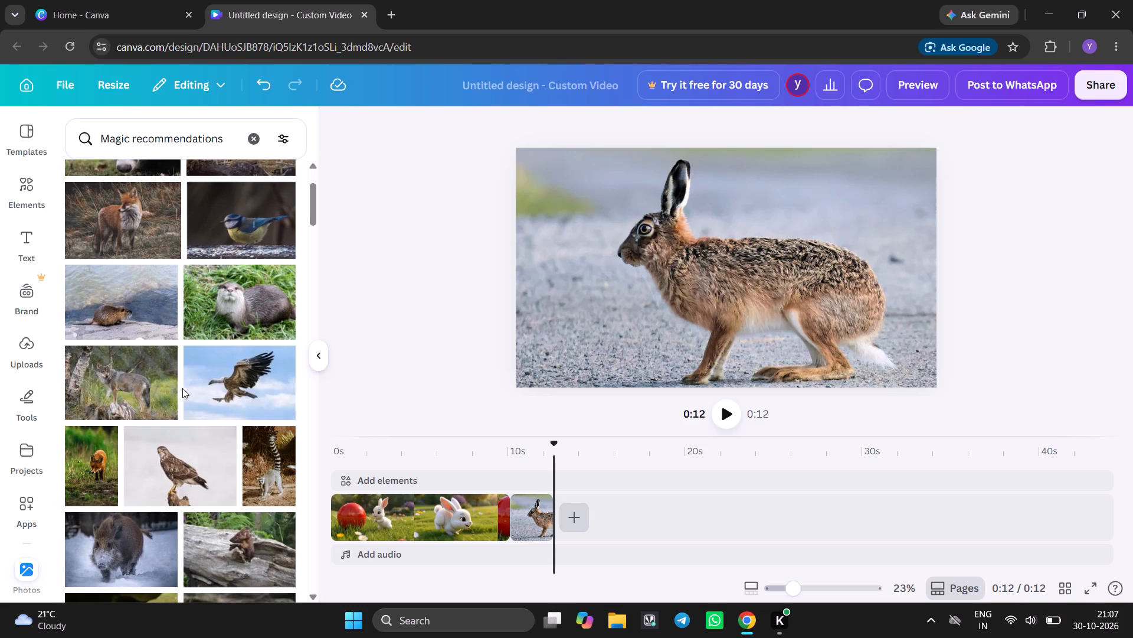
scroll(182, 388, "down", 1)
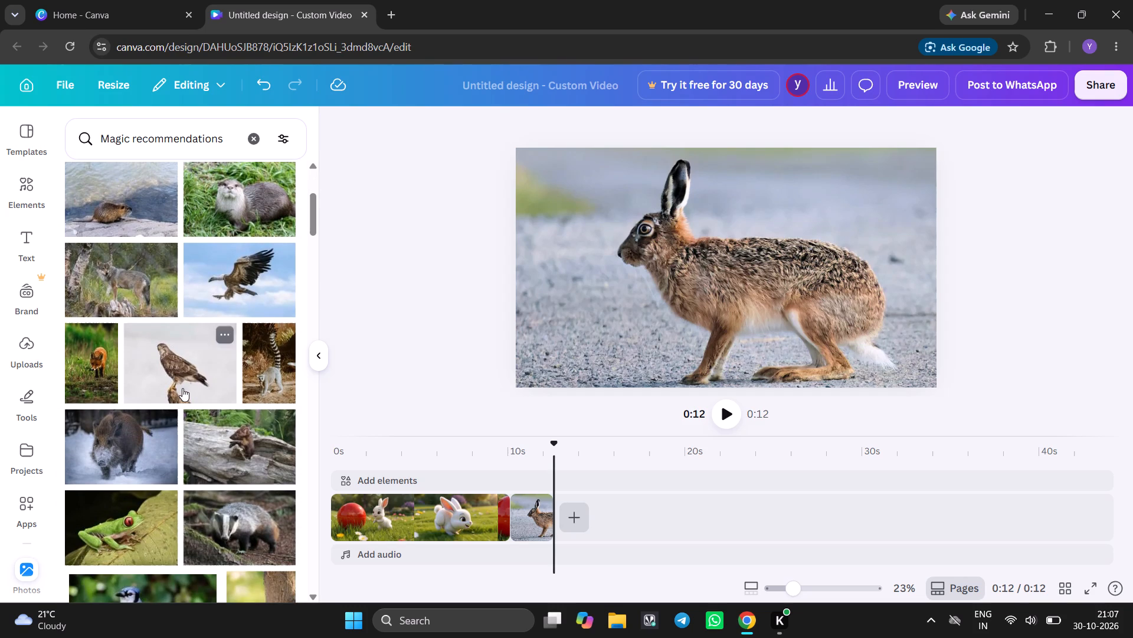
scroll(182, 388, "down", 4)
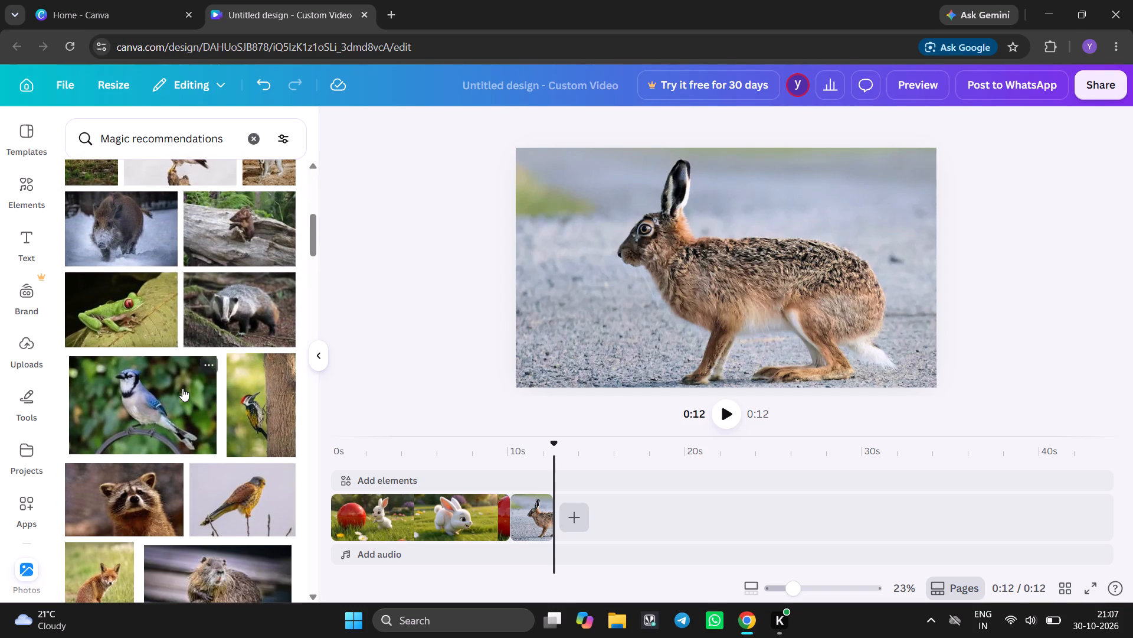
scroll(182, 388, "down", 3)
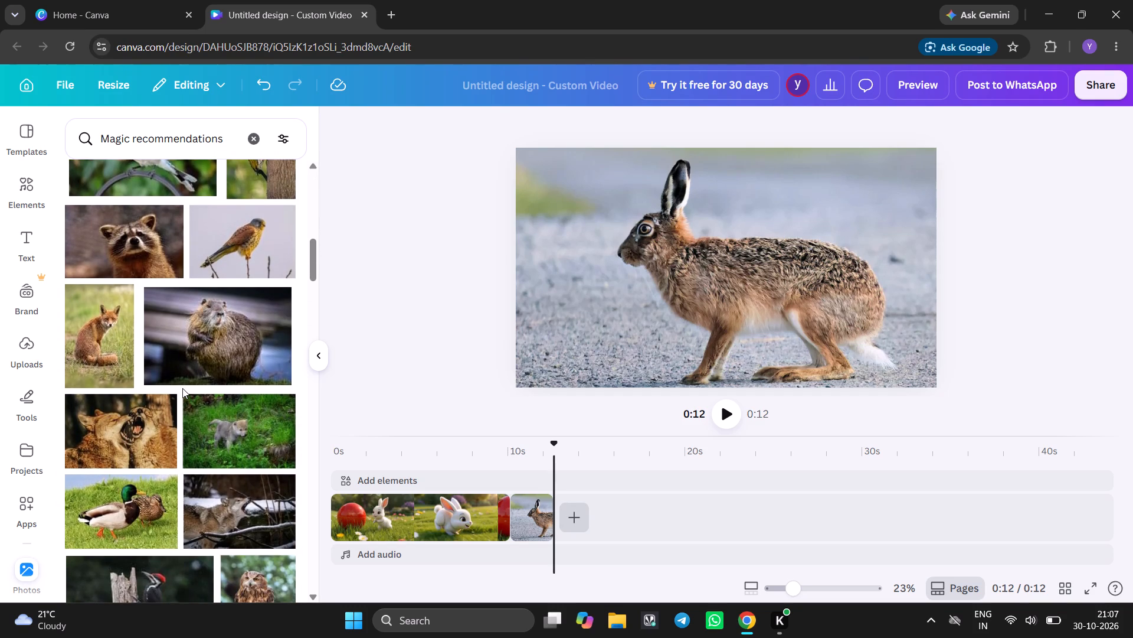
scroll(182, 388, "down", 4)
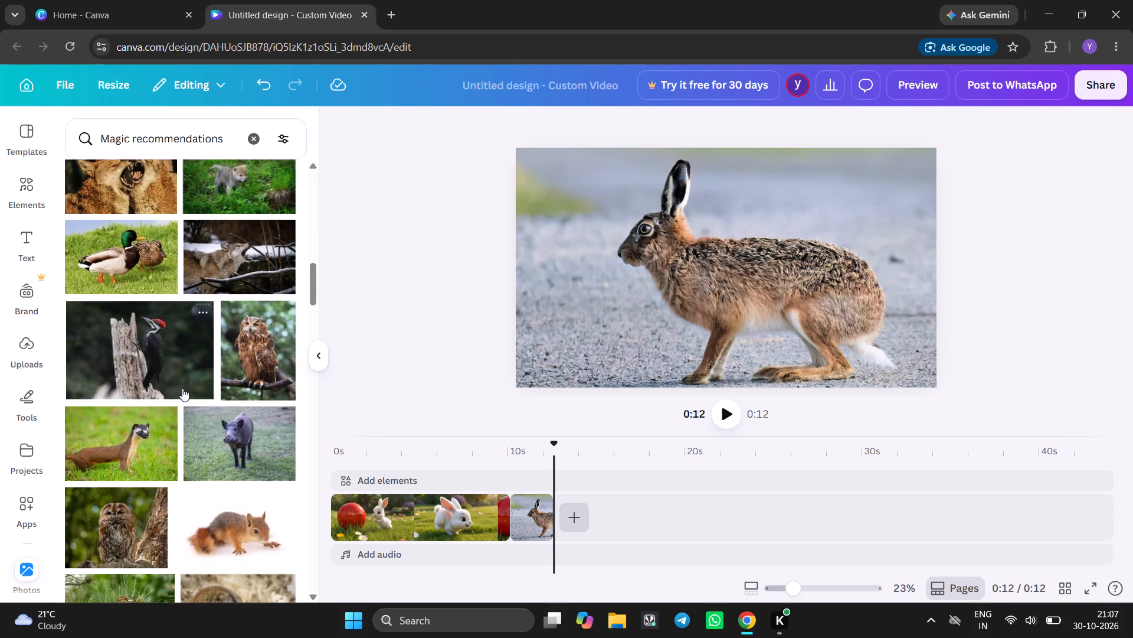
scroll(182, 388, "down", 2)
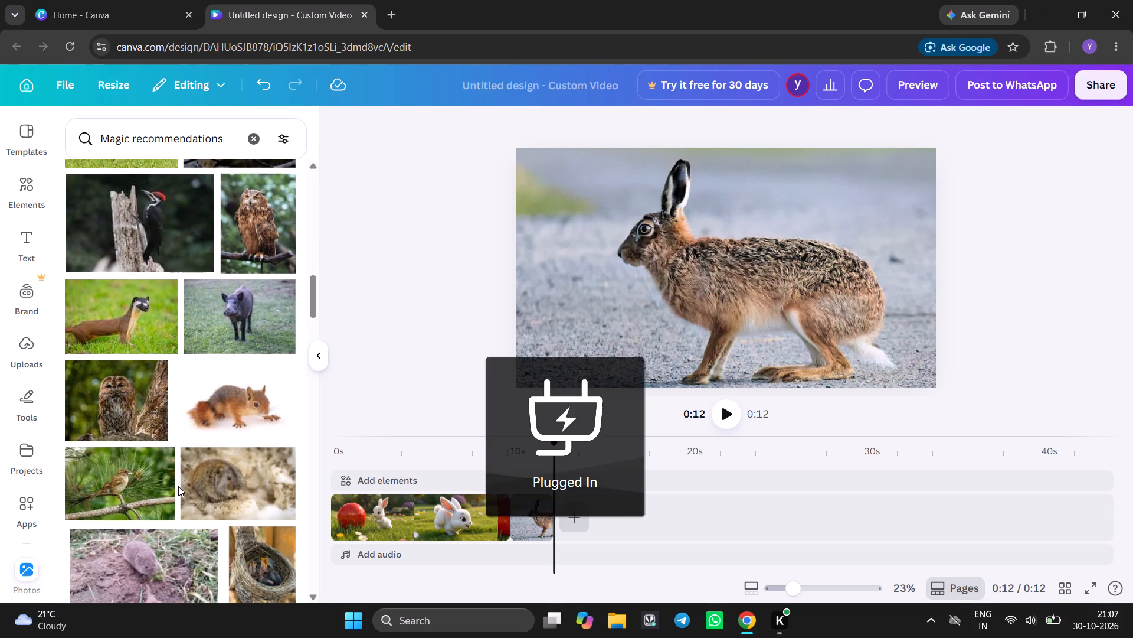
scroll(178, 486, "down", 4)
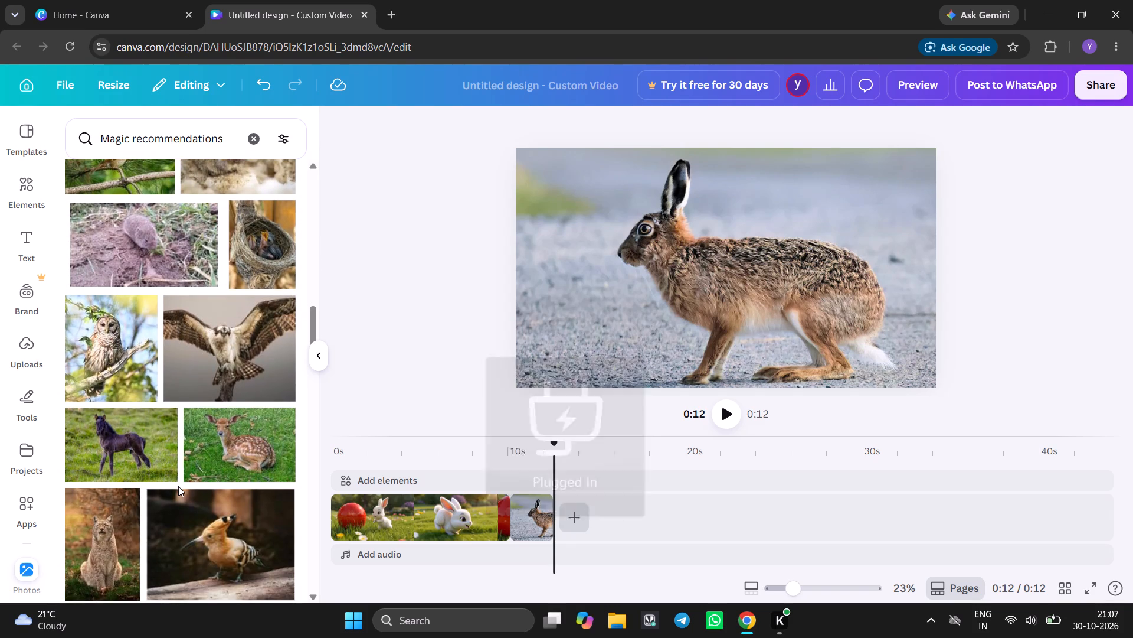
scroll(178, 486, "down", 3)
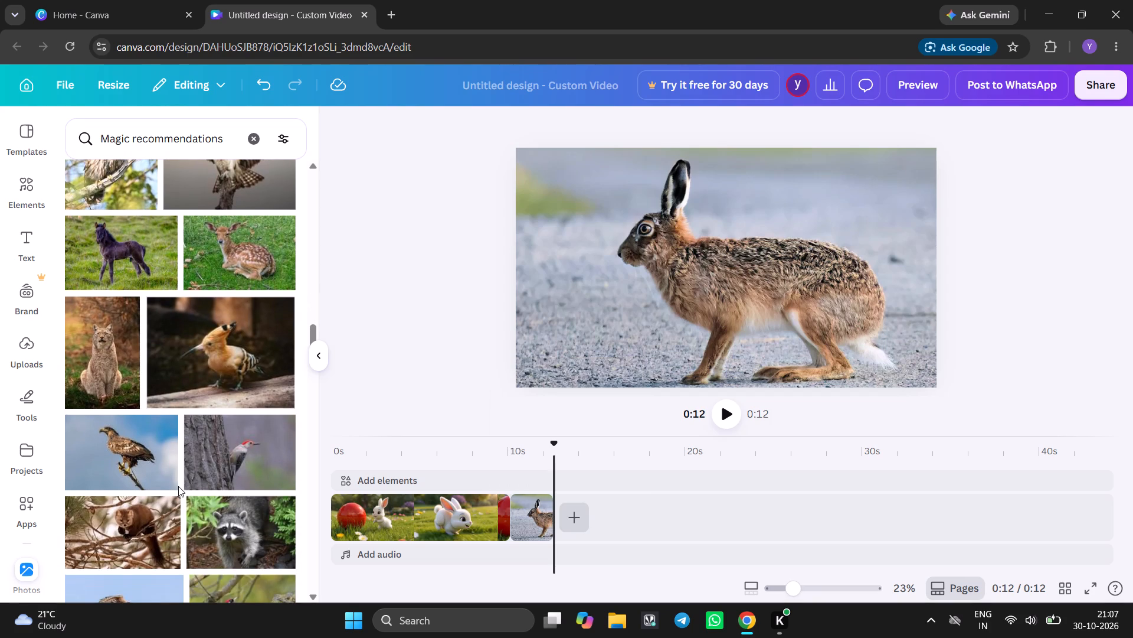
scroll(178, 486, "down", 3)
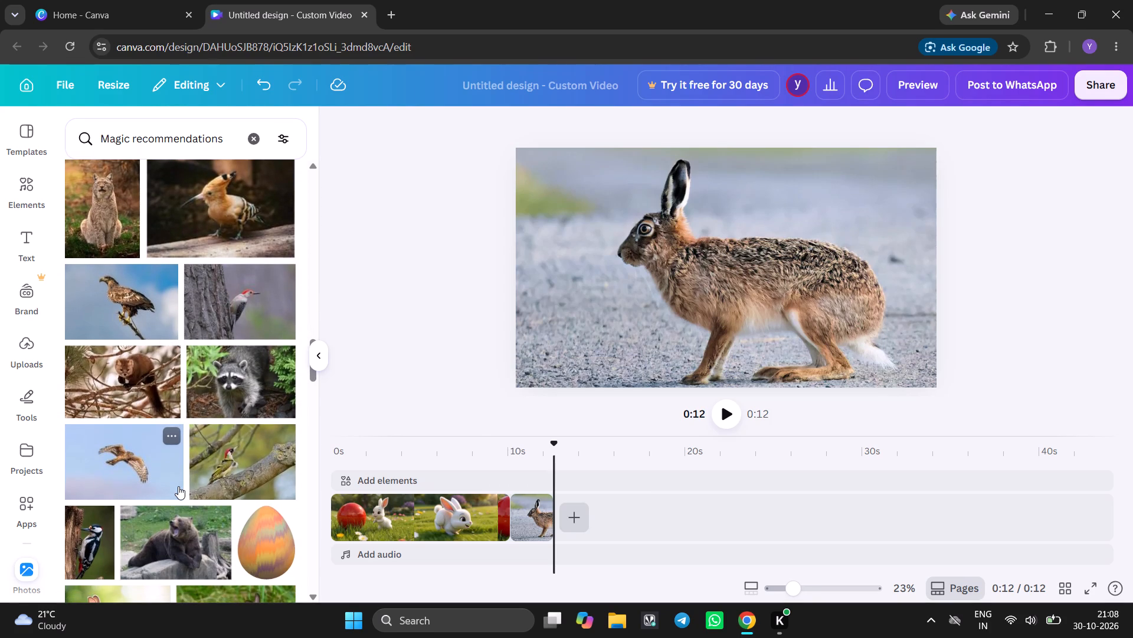
scroll(178, 486, "down", 3)
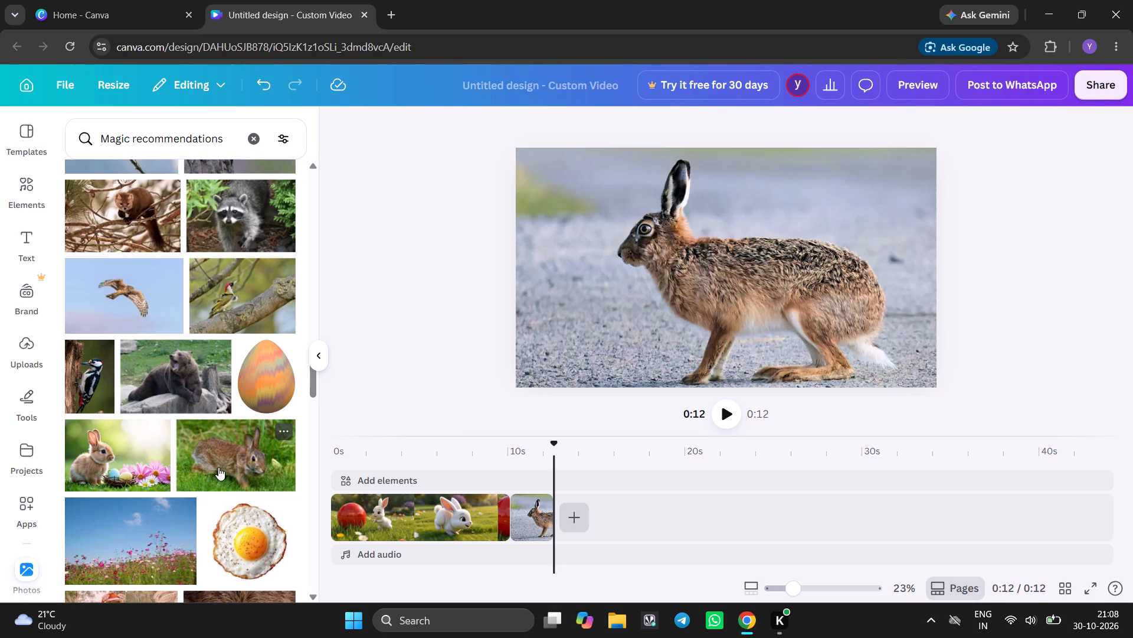
left_click(218, 467)
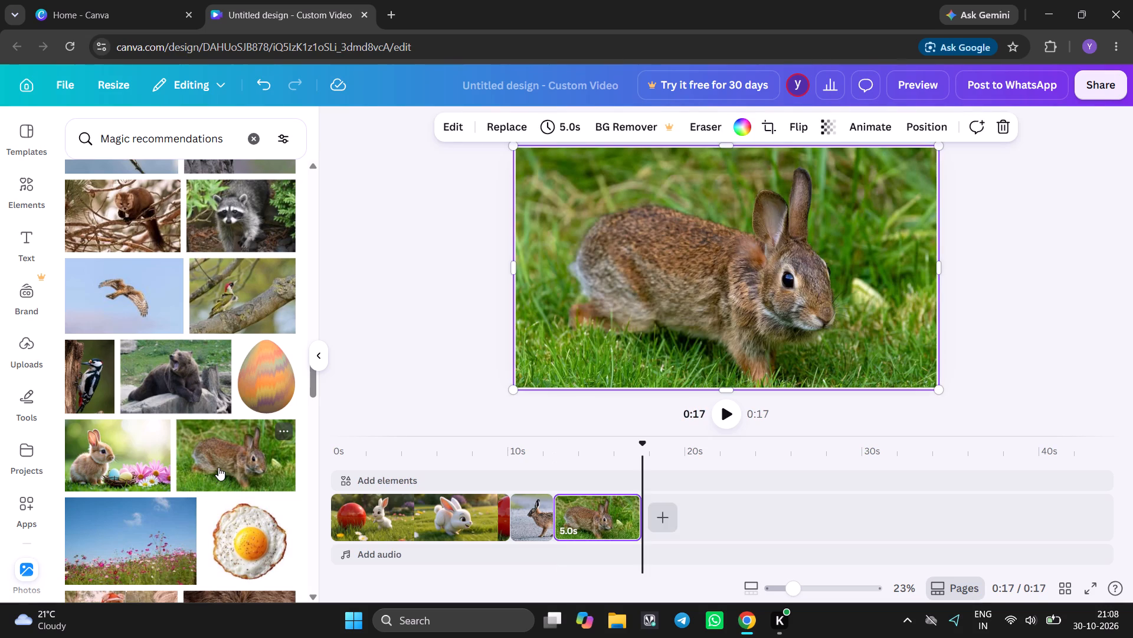
Add the photo of a young rabbit beside an egg nest and pink flowers as another clip.
left_click(106, 462)
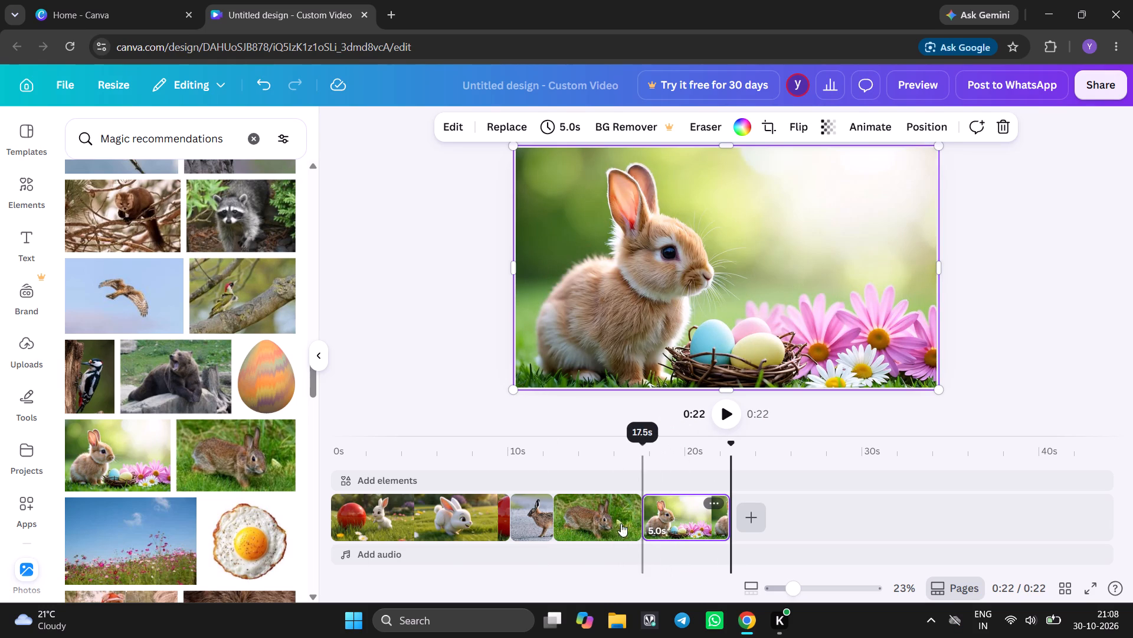
Move the rabbit-and-egg-nest clip to the very beginning of the timeline, before the original rabbit video.
left_click(666, 518)
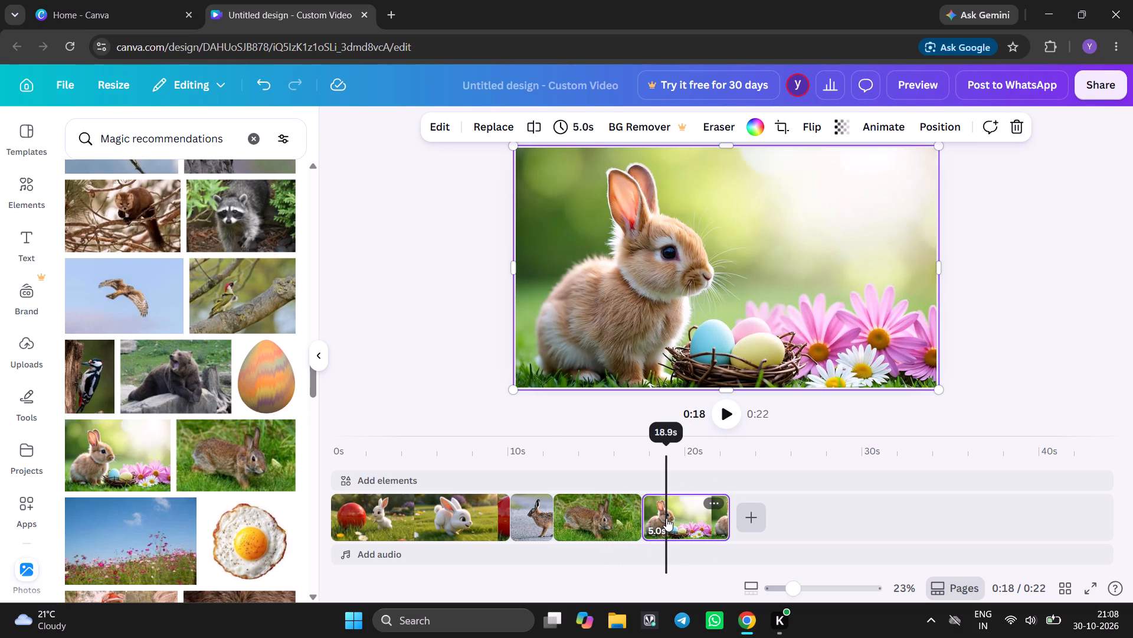
left_click_drag(685, 522, 606, 523)
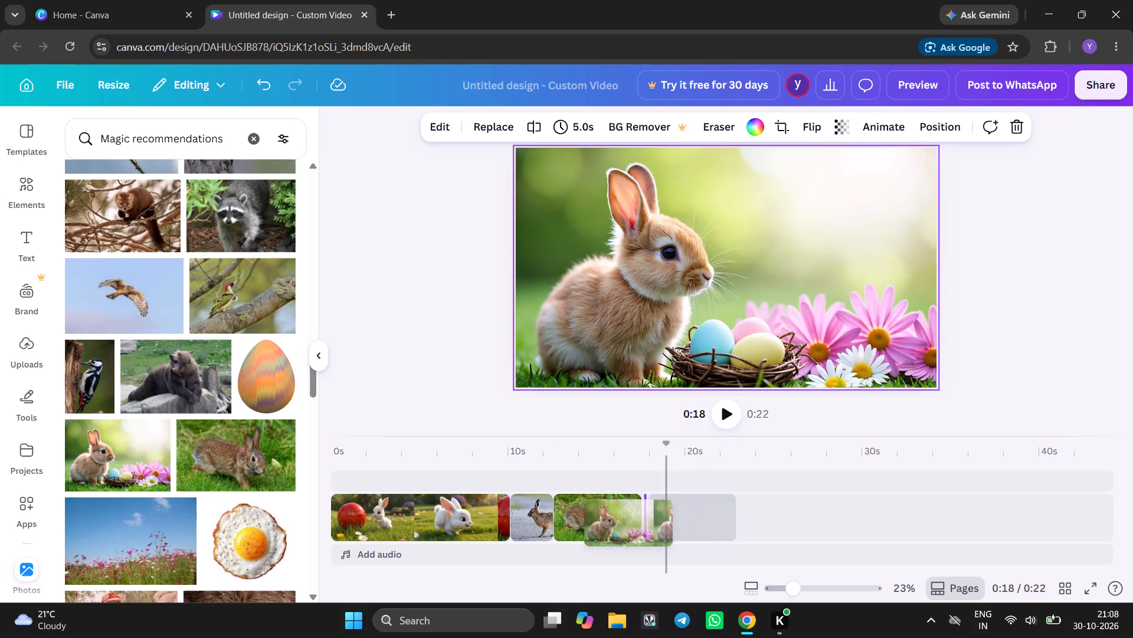
left_click_drag(606, 523, 356, 525)
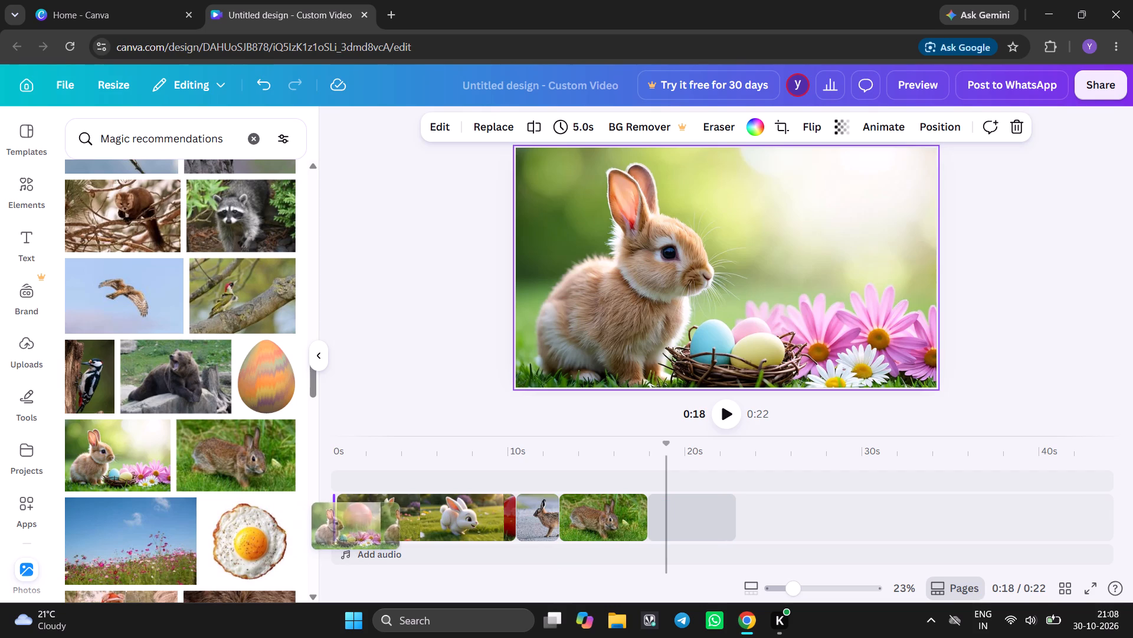
left_click_drag(356, 525, 368, 519)
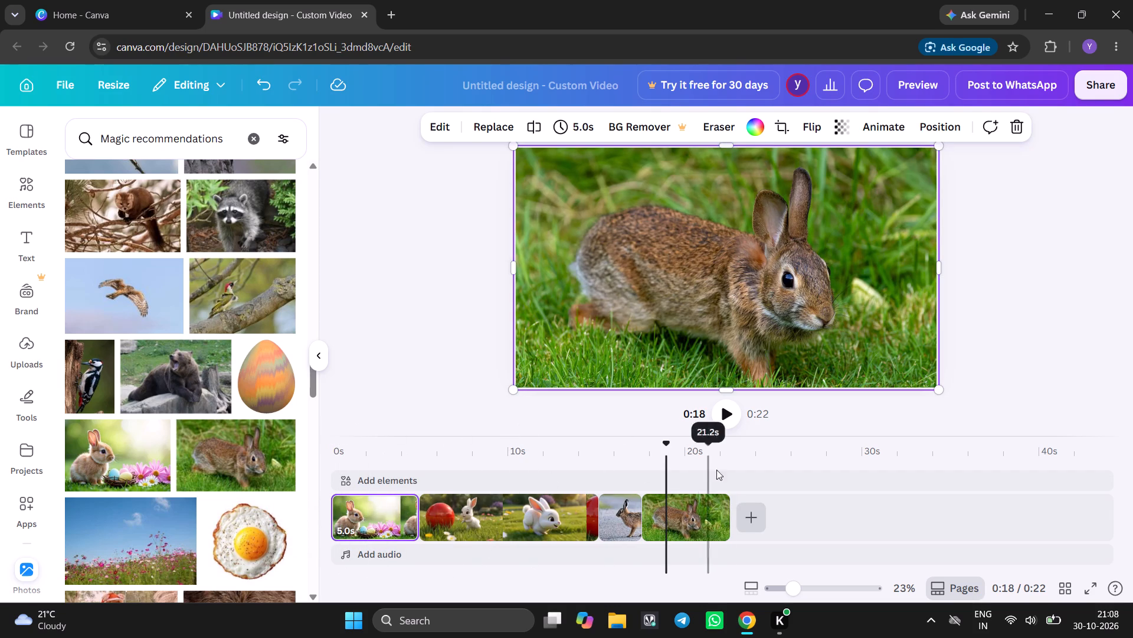
Play the video from the opening rabbit-and-egg-nest clip to review the new clip order.
left_click(343, 520)
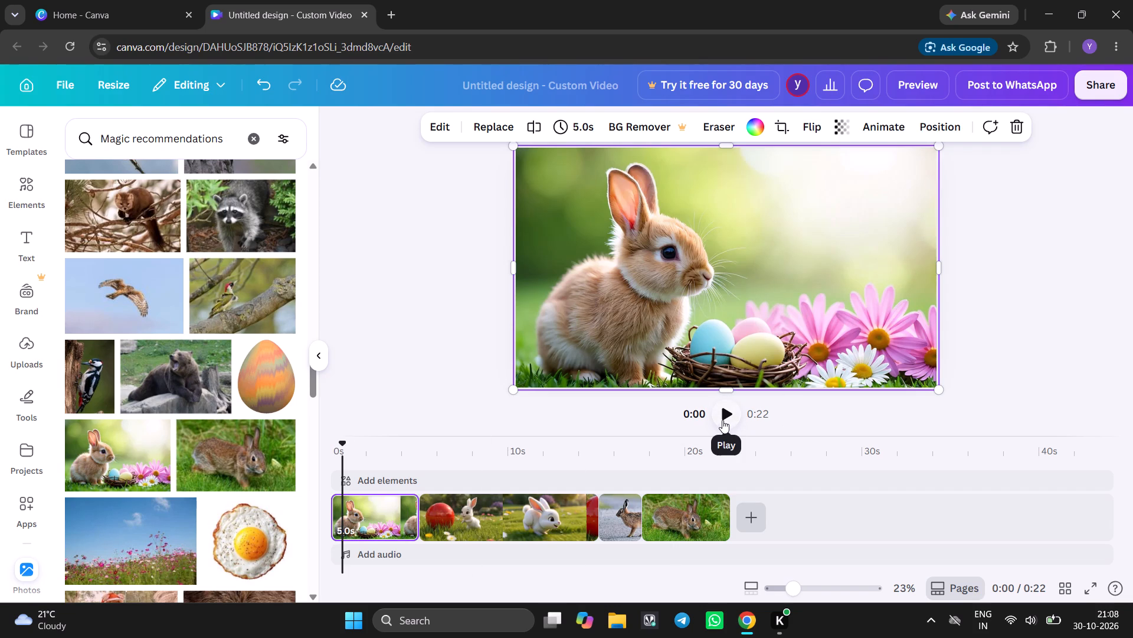
left_click(723, 420)
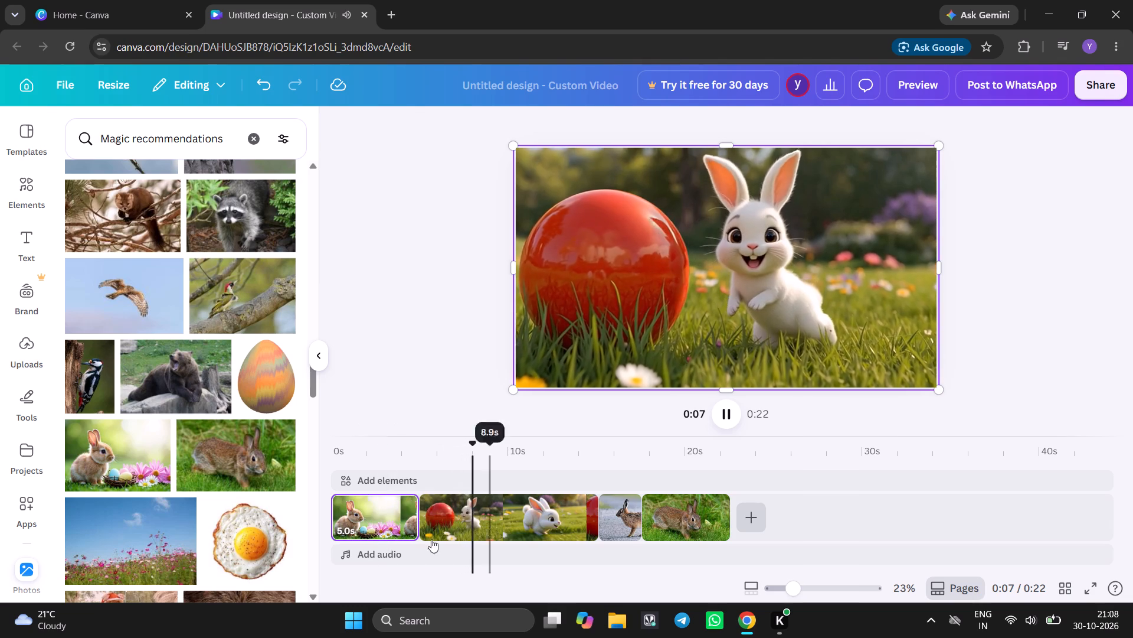
Search the music and sound effects library for "rabbit eating".
left_click(372, 555)
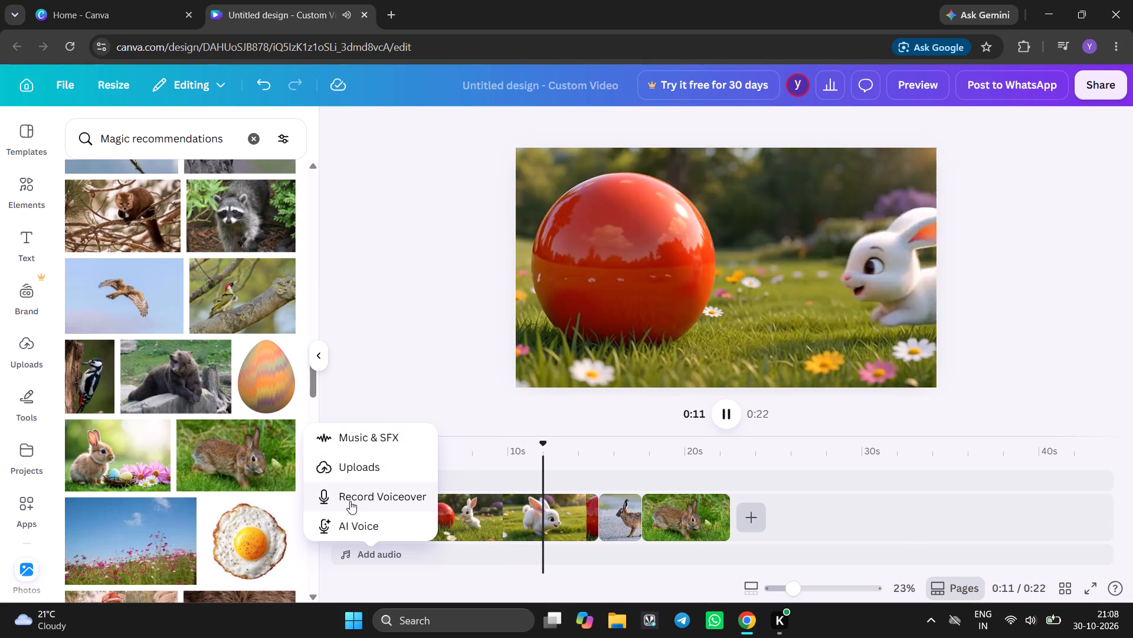
left_click(346, 438)
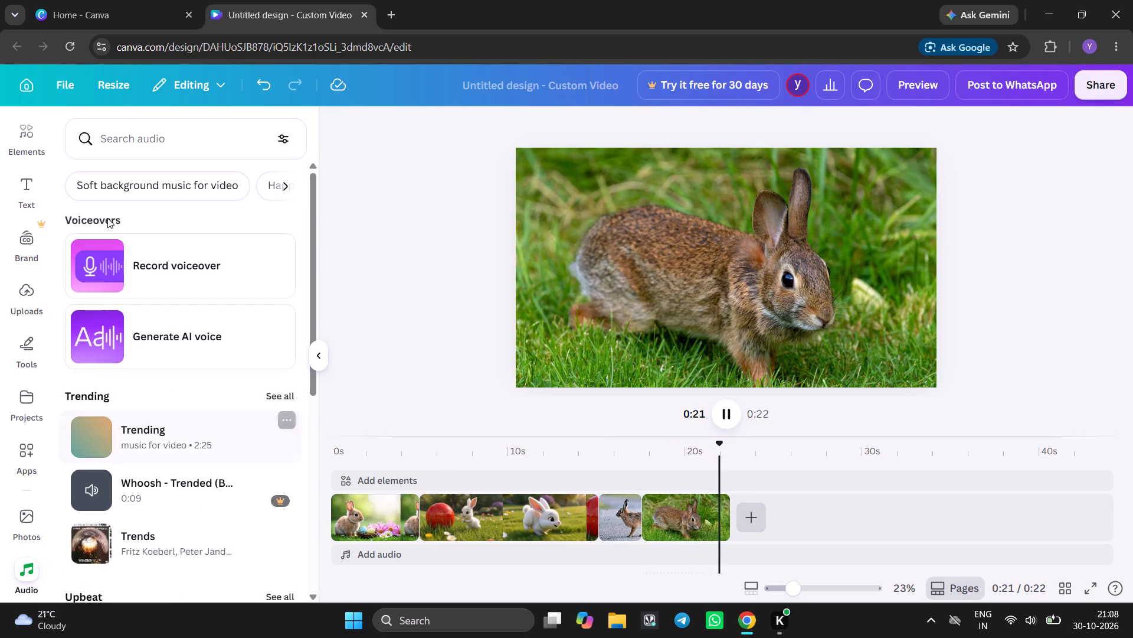
left_click(118, 155)
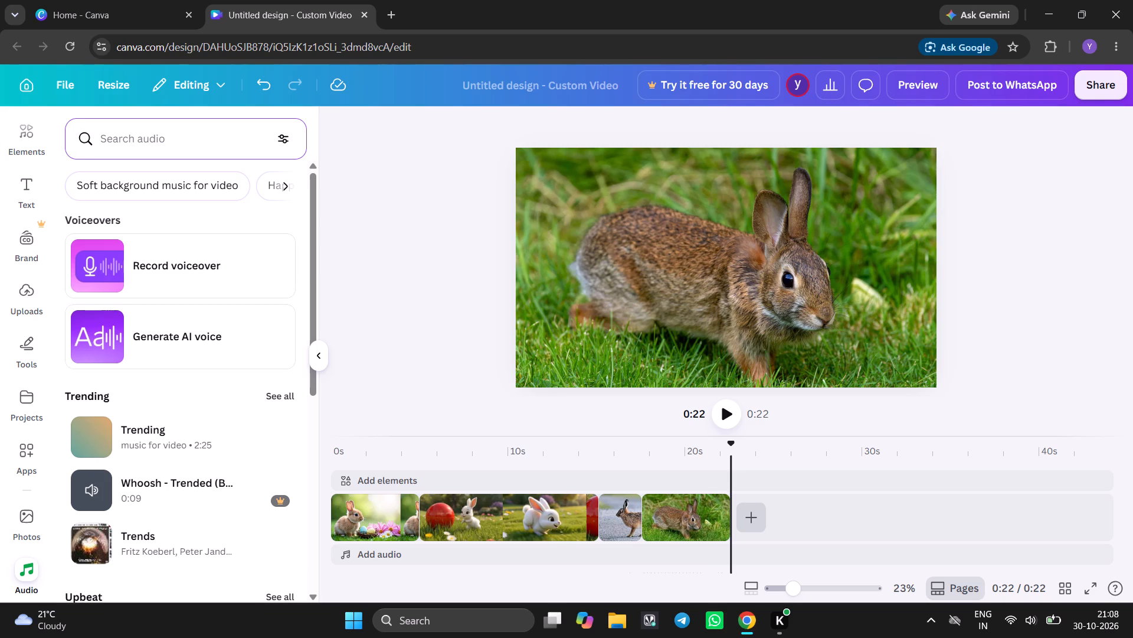
left_click(115, 145)
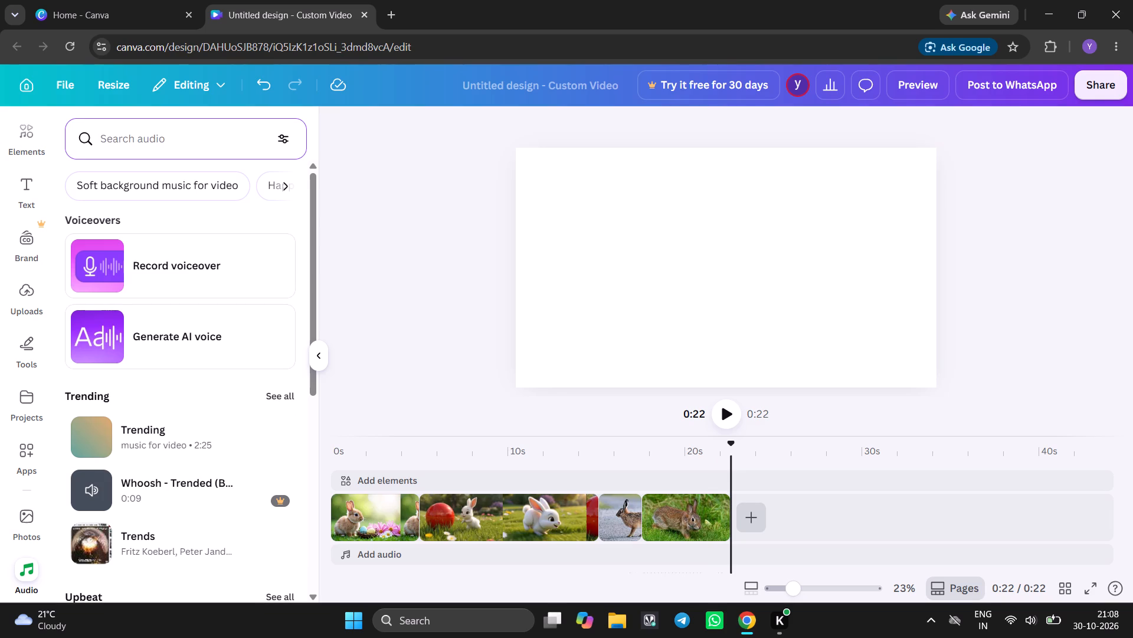
type("ra")
type("bbit")
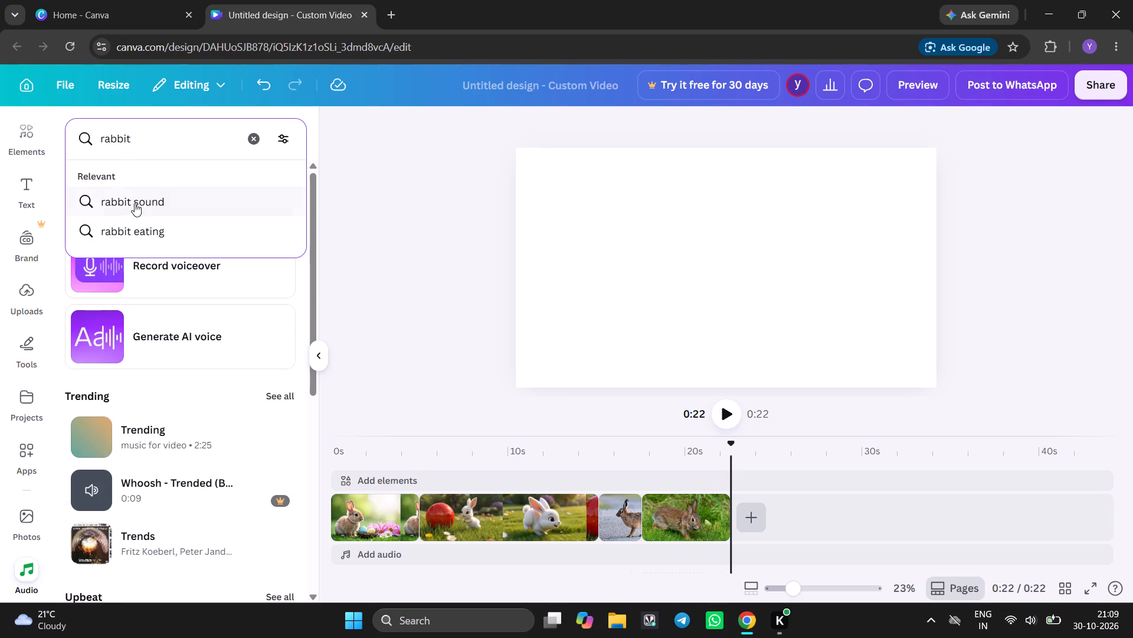
left_click(154, 219)
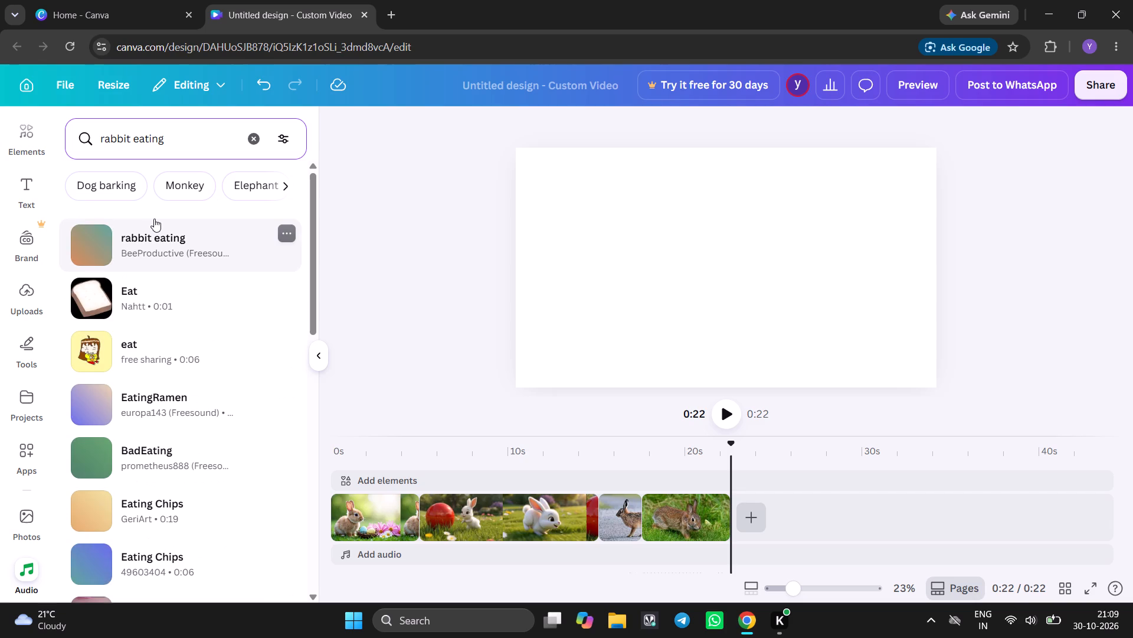
Listen to a preview of the "rabbit eating" audio track by BeeProductive.
left_click(161, 240)
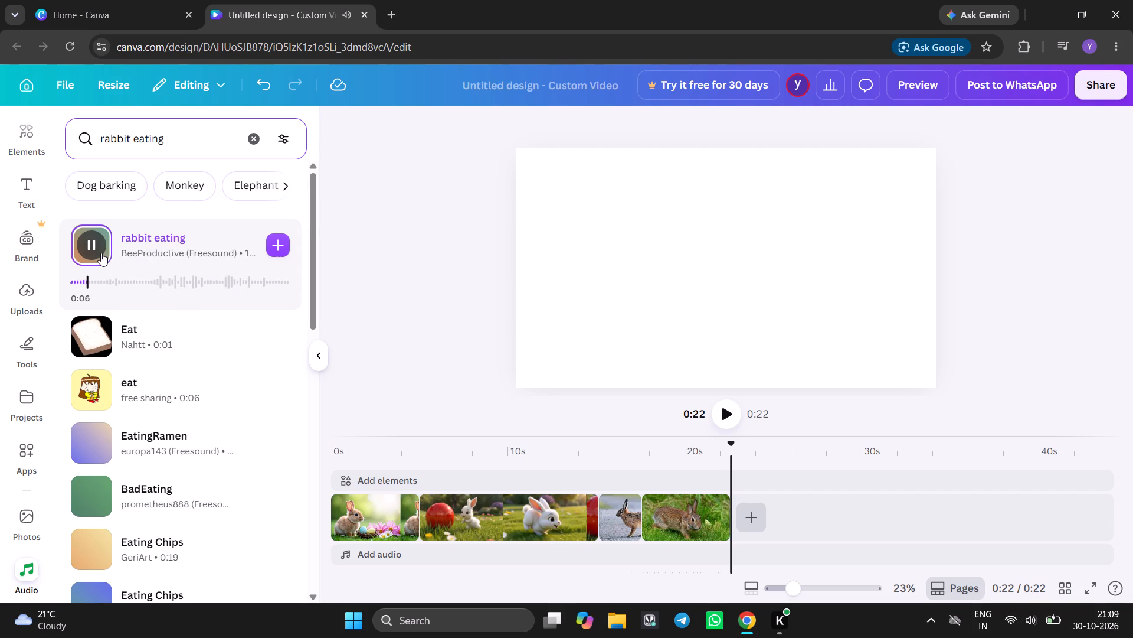
key("Up")
key("Up")
key("Up")
key("Up")
key("Up")
key("Up")
key("Up")
key("Up")
key("Up")
key("Up")
key("Up")
key("Up")
key("Up")
key("Up")
key("Up")
key("Up")
key("Up")
key("Up")
key("Up")
key("Up")
key("Up")
key("Up")
key("Up")
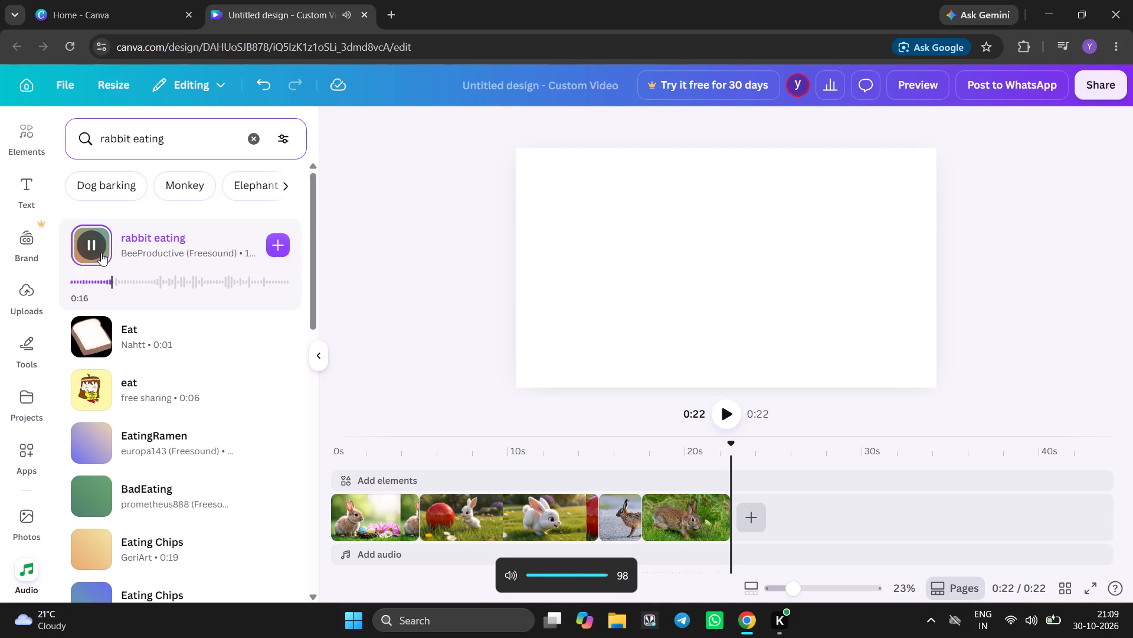
Add the "rabbit eating" audio track to the timeline, starting at 0 seconds beneath the first clip.
left_click(274, 248)
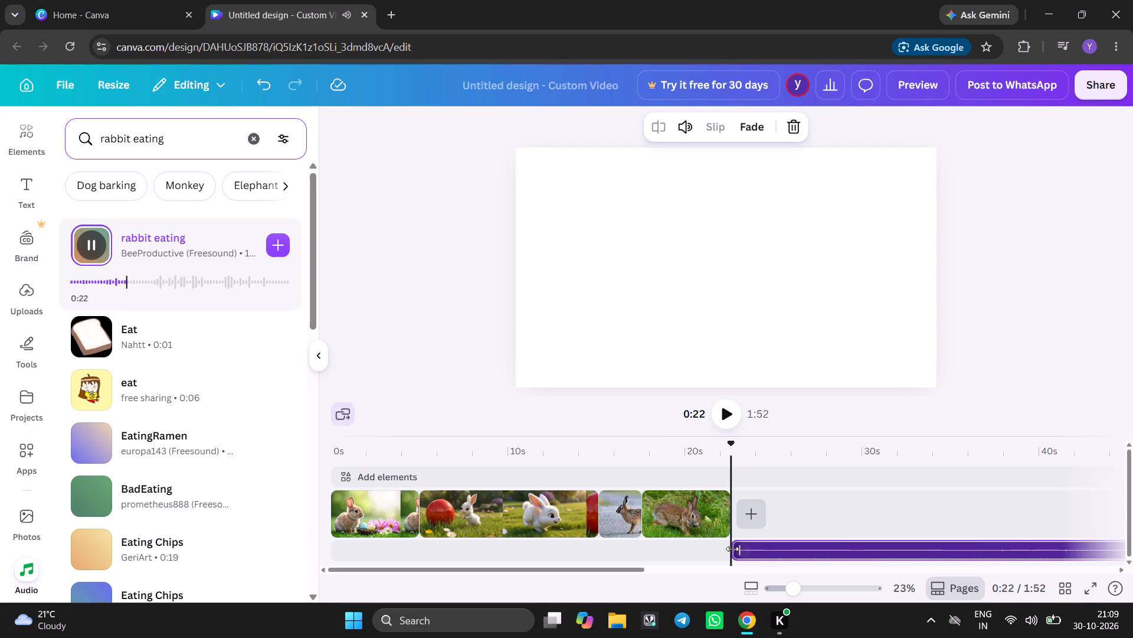
left_click_drag(732, 549, 320, 577)
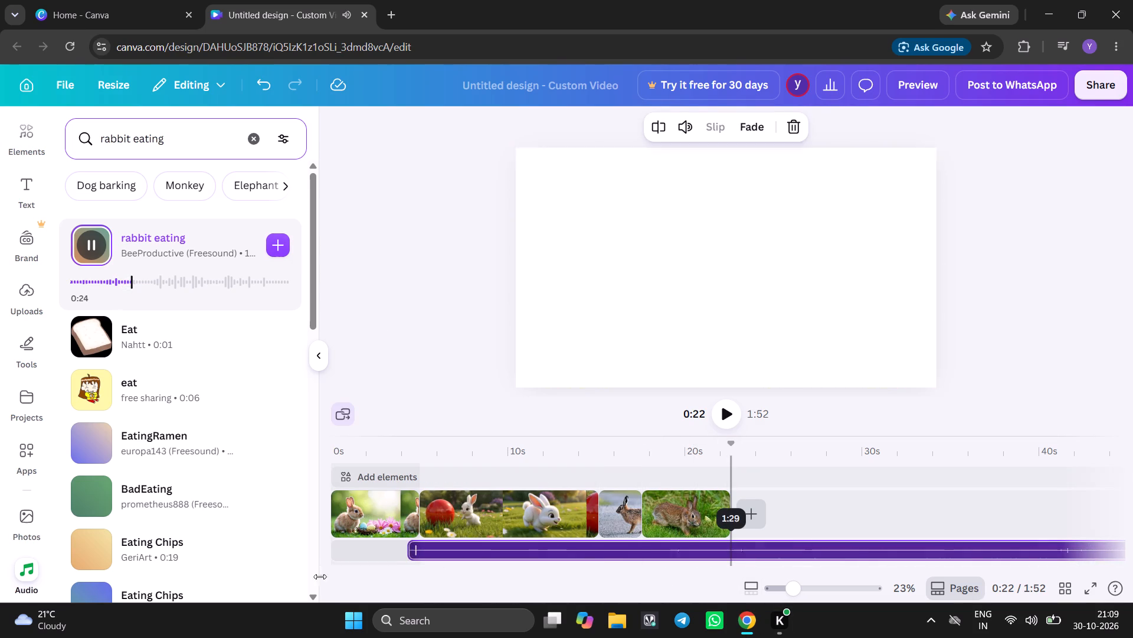
left_click_drag(320, 577, 244, 571)
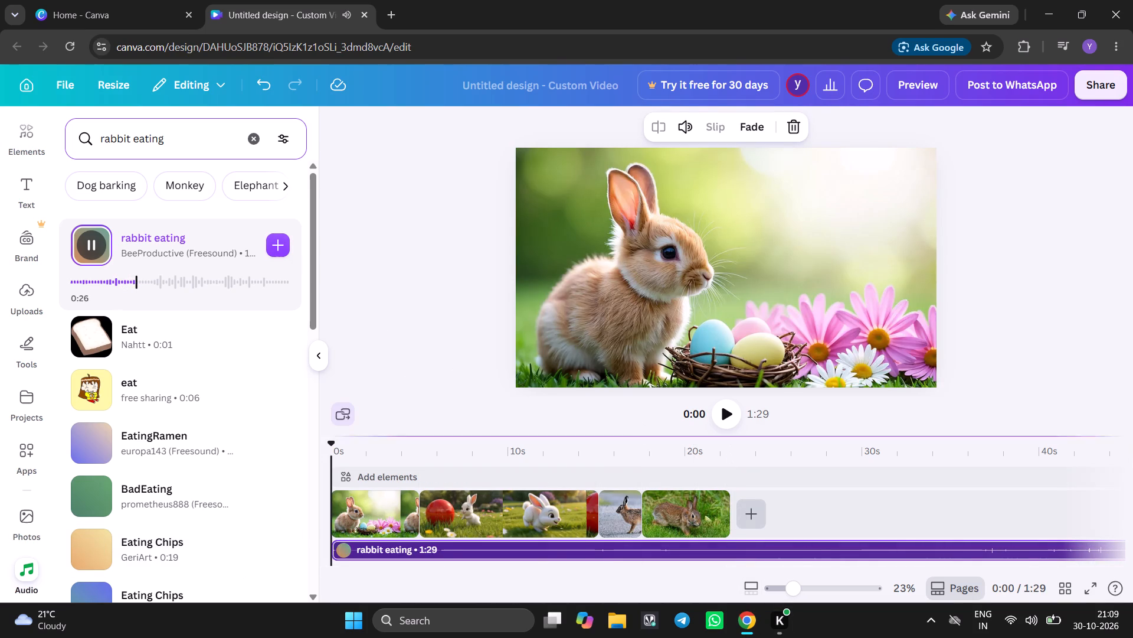
Play the video from the beginning with the added "rabbit eating" audio track.
left_click(727, 407)
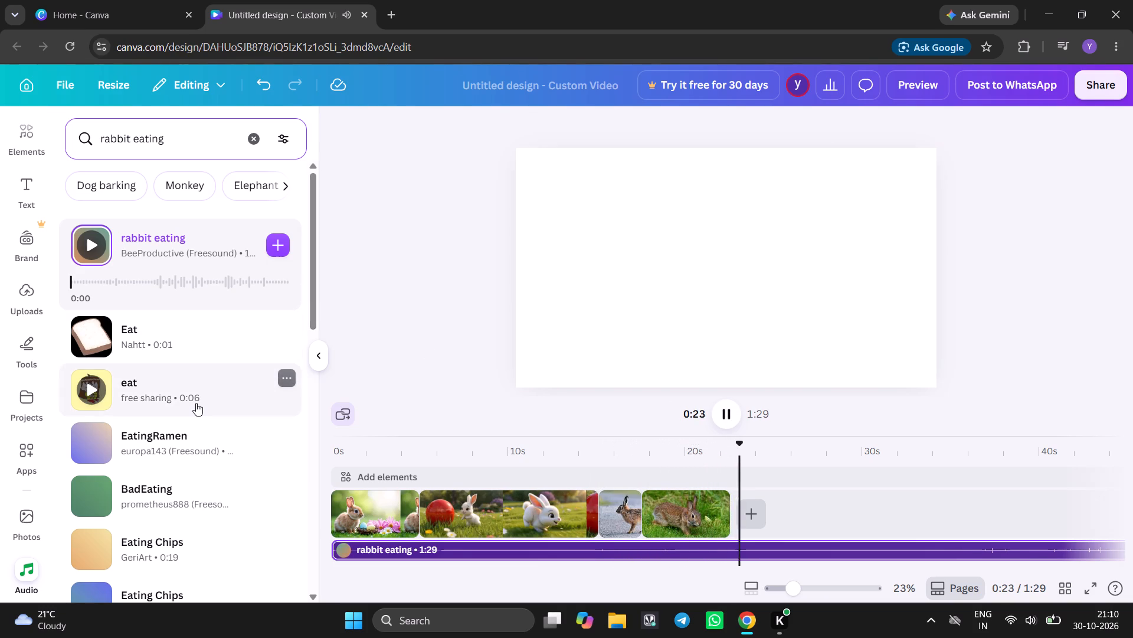
Look through the remaining "rabbit eating" audio results and the recommended photos, and clear the photo search.
scroll(196, 403, "down", 3)
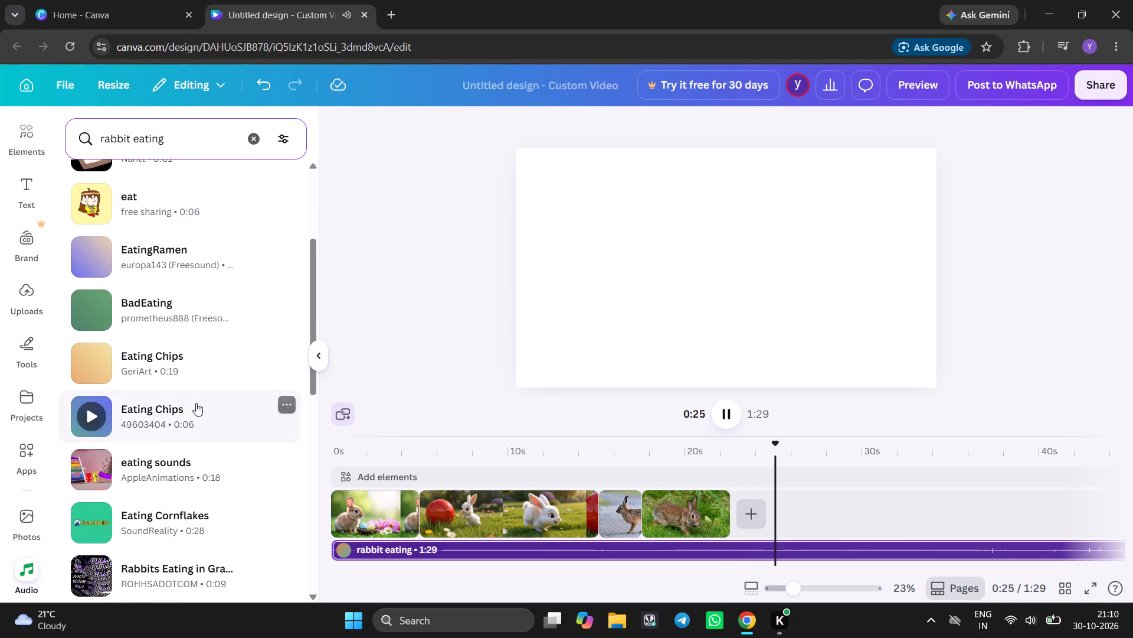
scroll(196, 403, "down", 4)
scroll(196, 403, "up", 6)
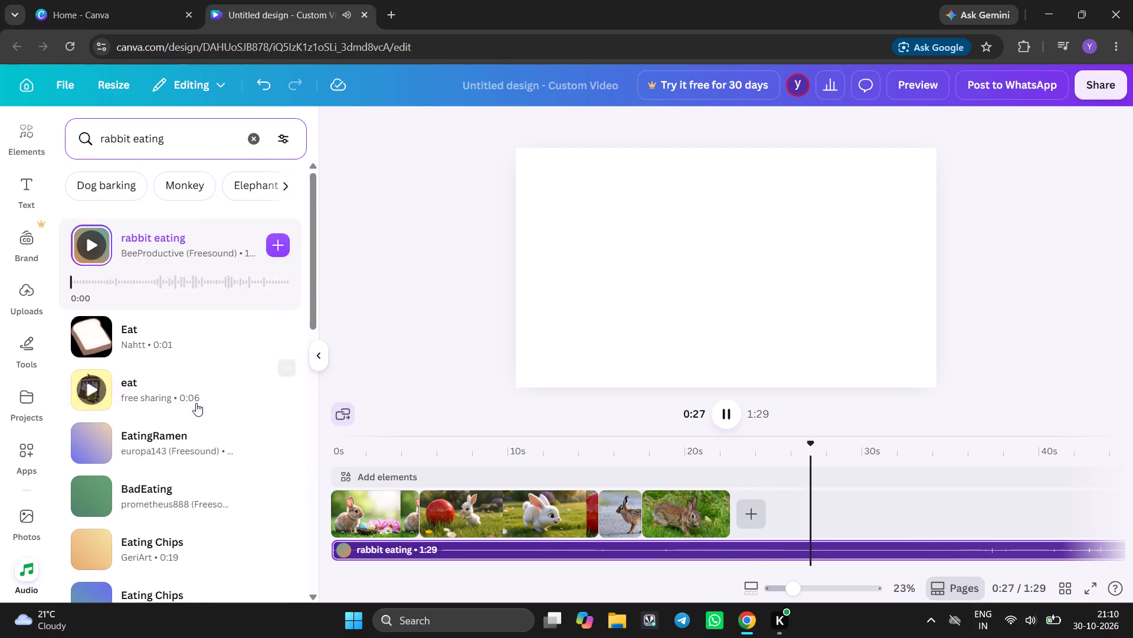
left_click(15, 517)
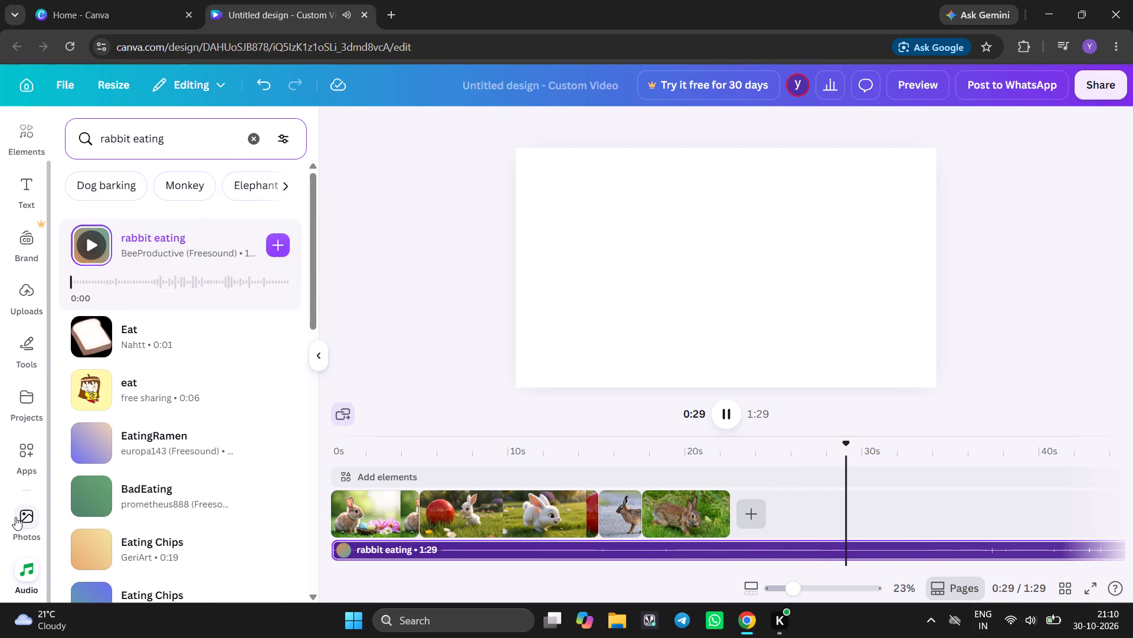
scroll(245, 370, "down", 5)
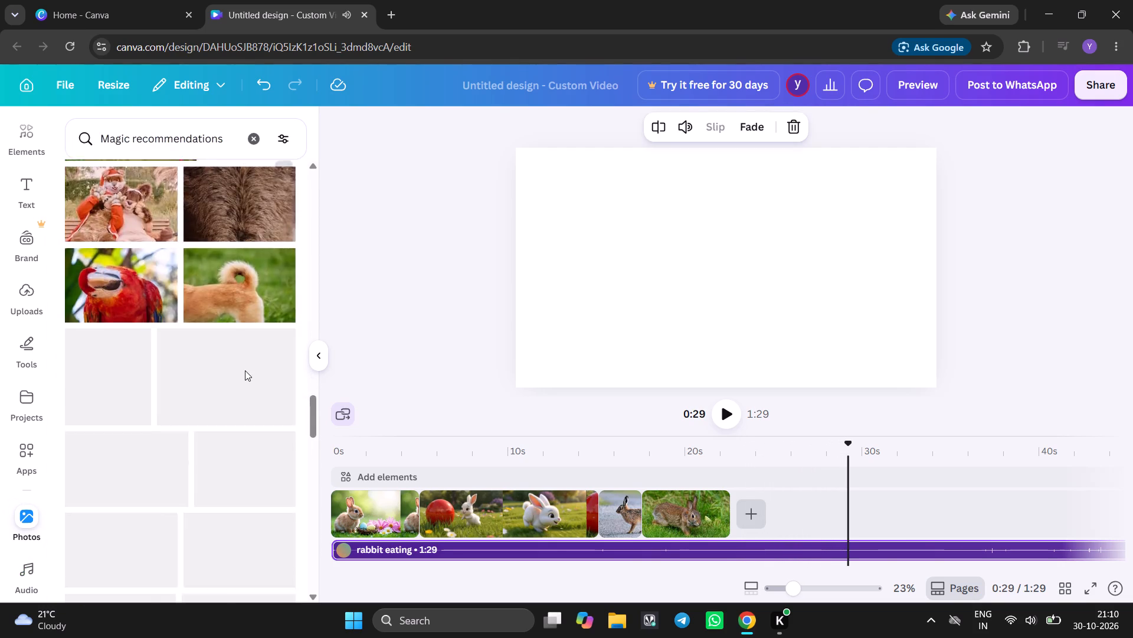
left_click(196, 61)
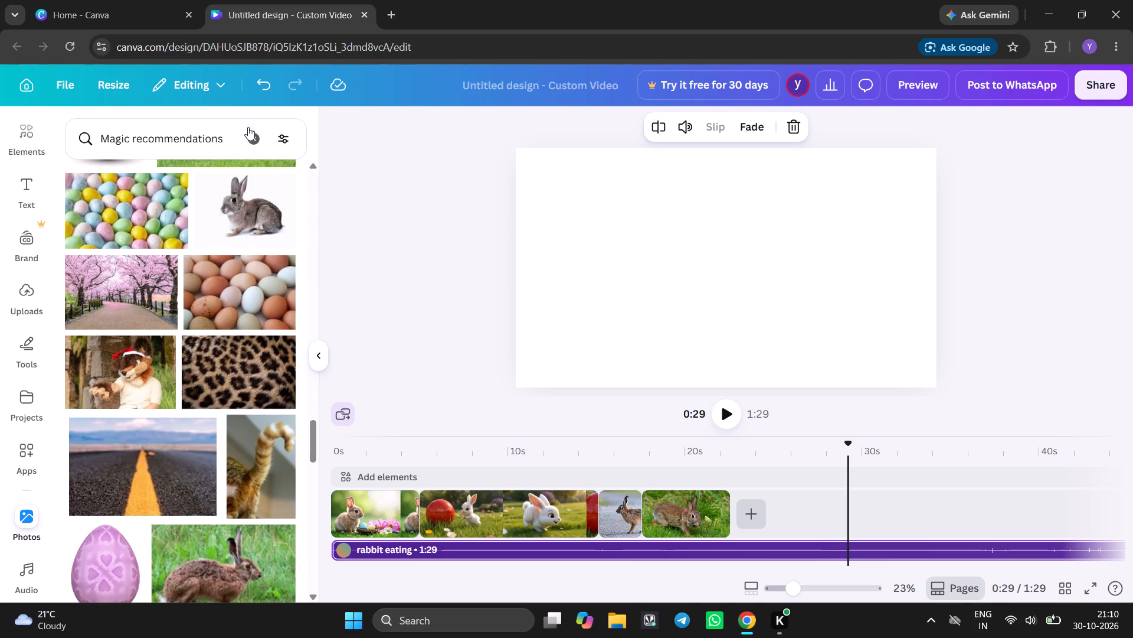
left_click(255, 137)
left_click(165, 134)
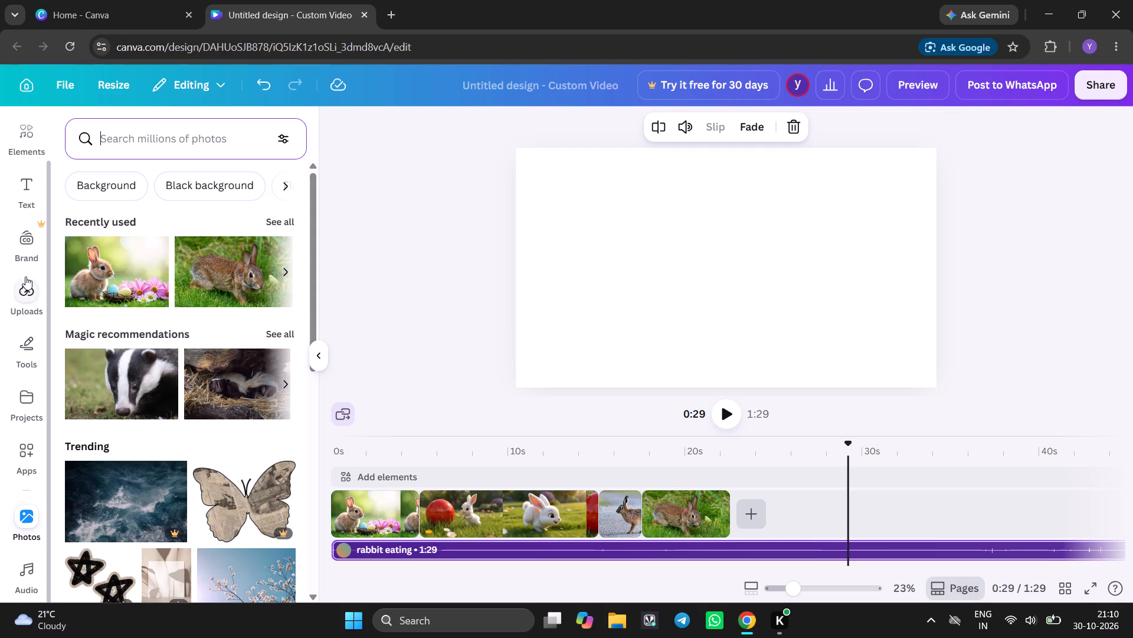
scroll(25, 276, "up", 2)
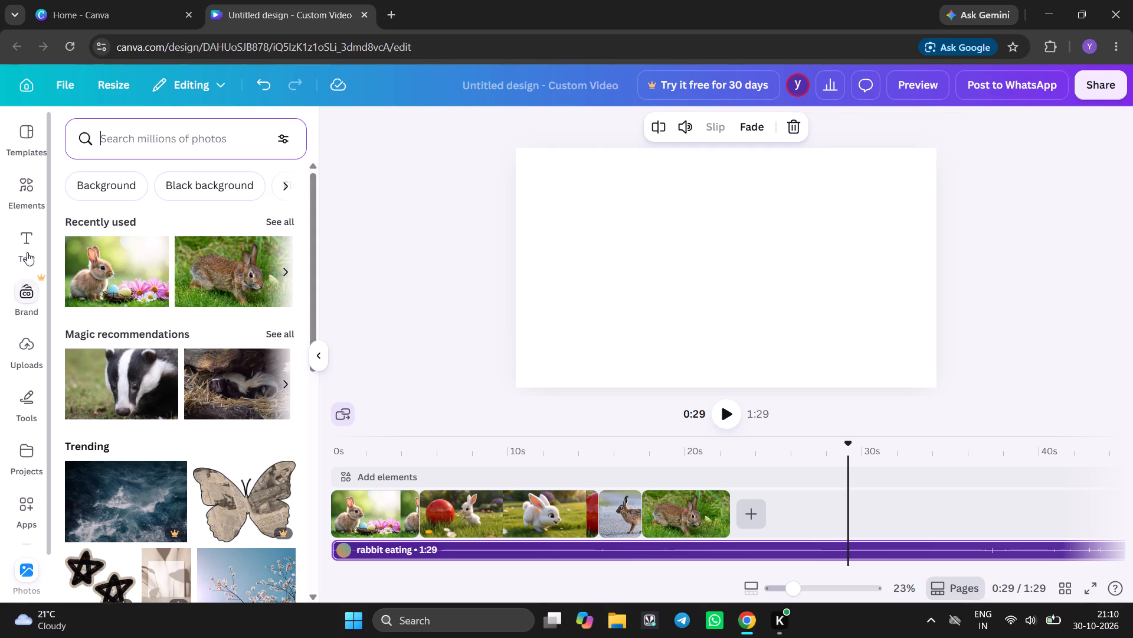
Browse the custom video templates and add the "Zoo Adventure" template after the last rabbit clip.
left_click(27, 146)
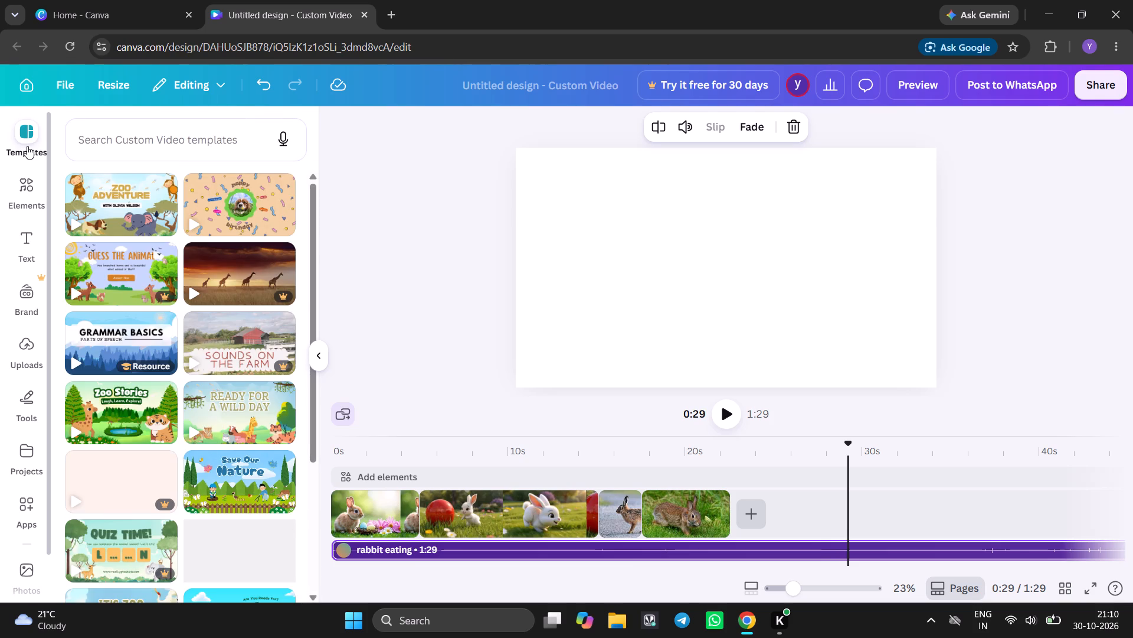
scroll(118, 289, "down", 3)
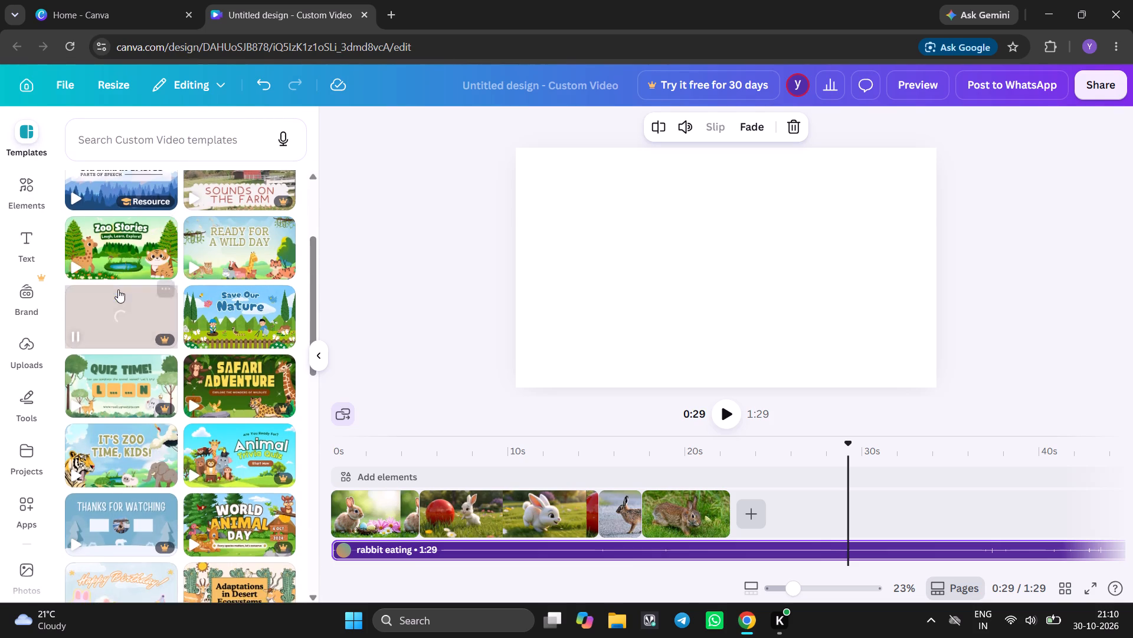
scroll(118, 289, "down", 3)
scroll(118, 289, "up", 8)
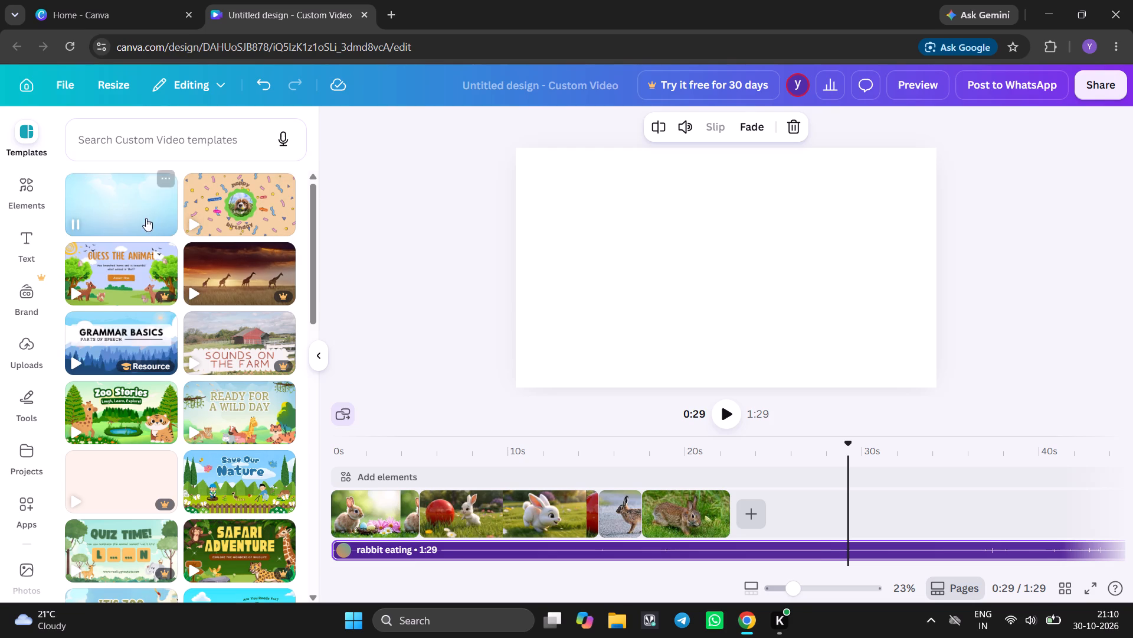
left_click(140, 212)
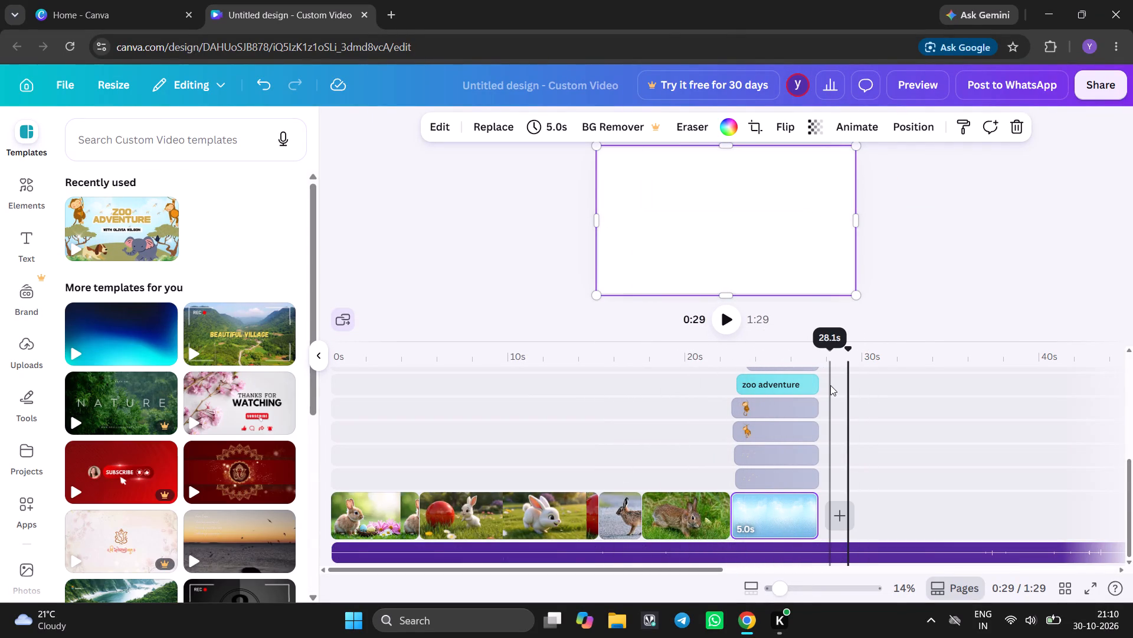
Play the end of the video from about 20 seconds to review the added "Zoo Adventure" clip.
left_click(727, 311)
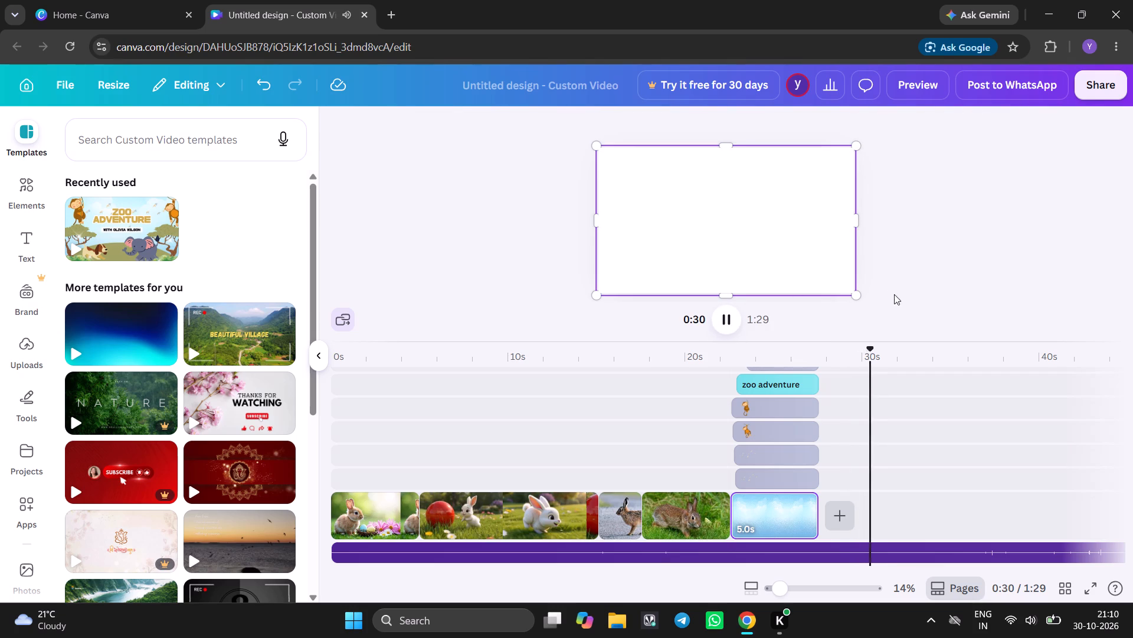
left_click(695, 444)
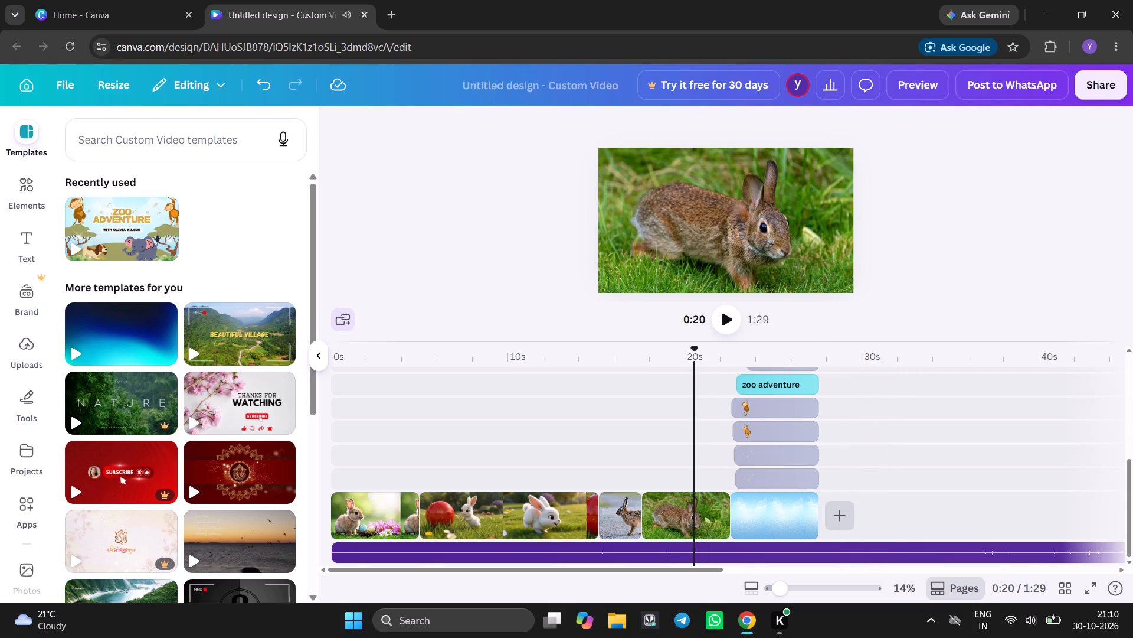
left_click(726, 315)
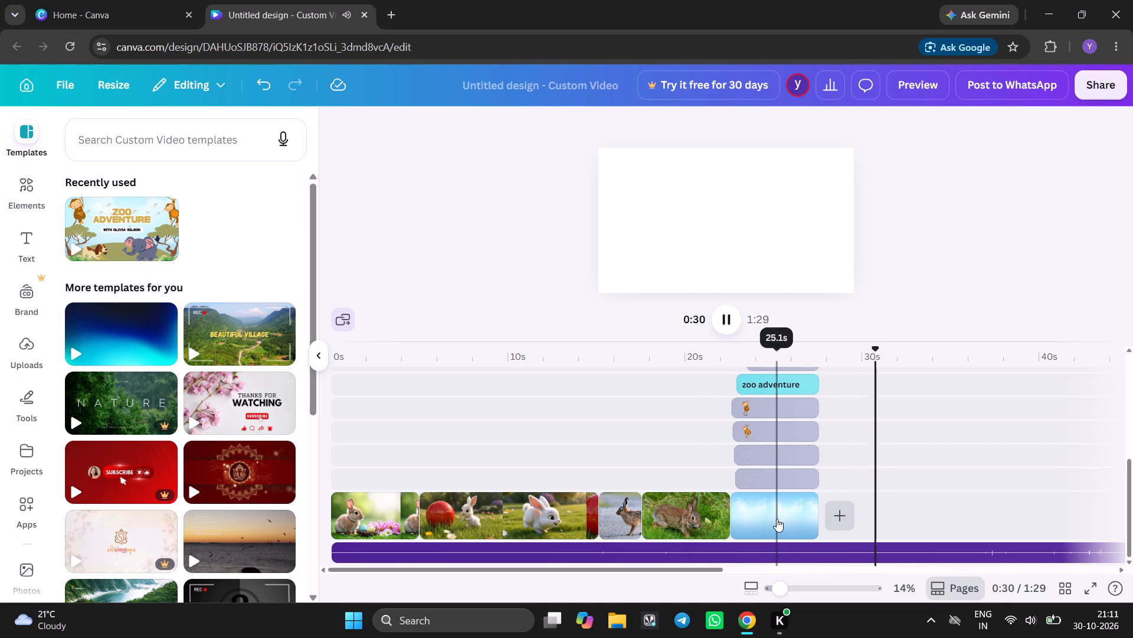
Move the "Zoo Adventure" clip with its elements to the start of the timeline, before the first rabbit clip.
left_click_drag(777, 519, 326, 530)
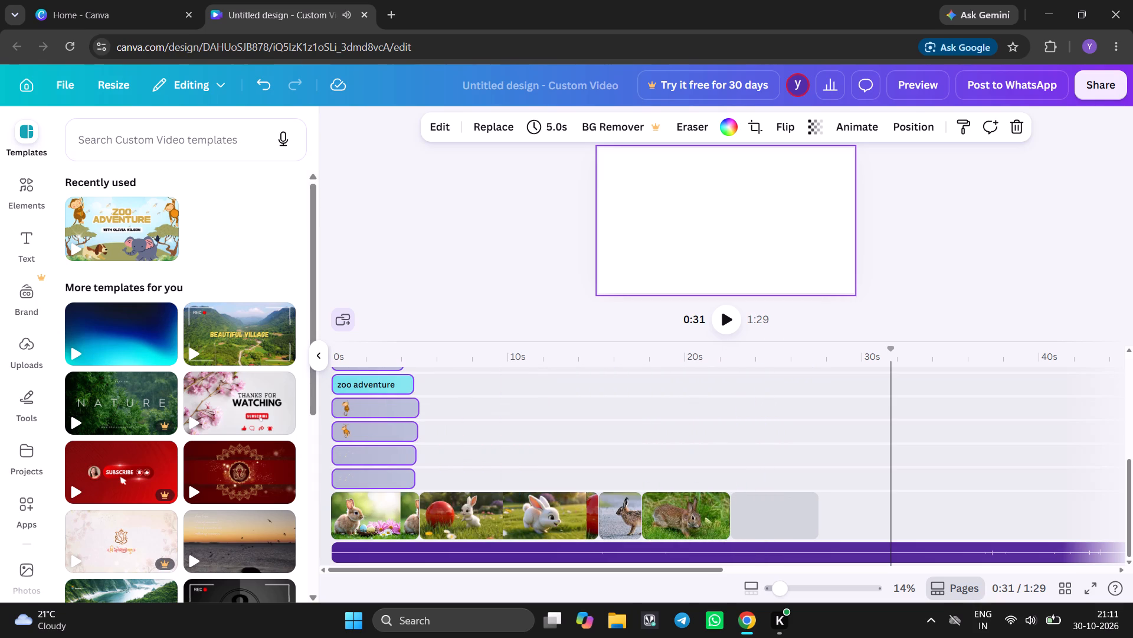
left_click_drag(326, 530, 345, 528)
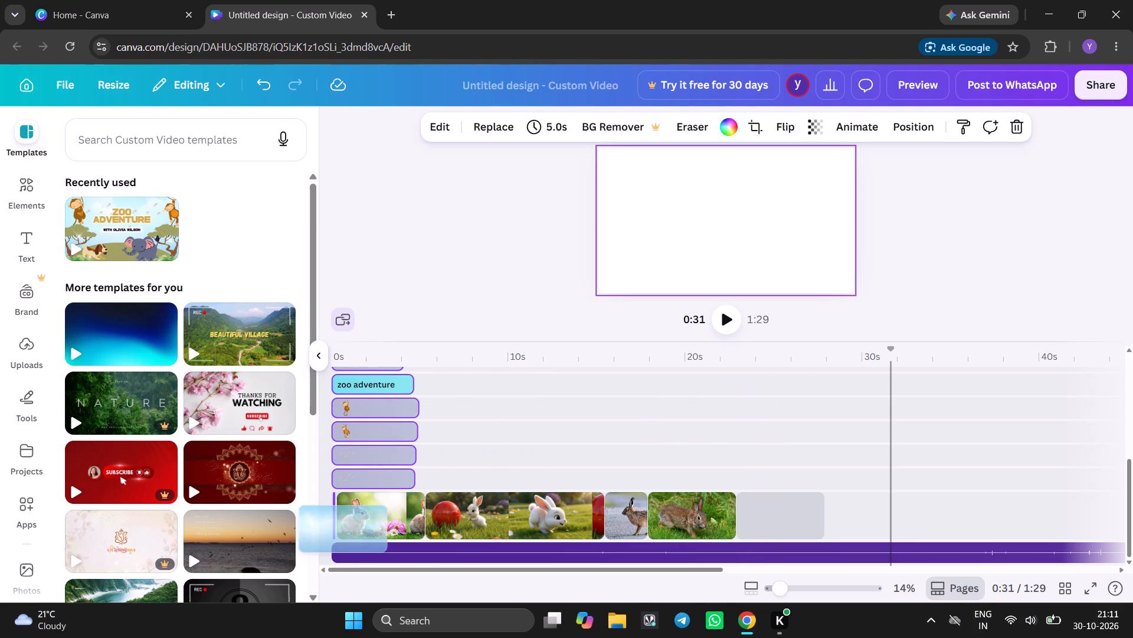
left_click_drag(345, 528, 378, 515)
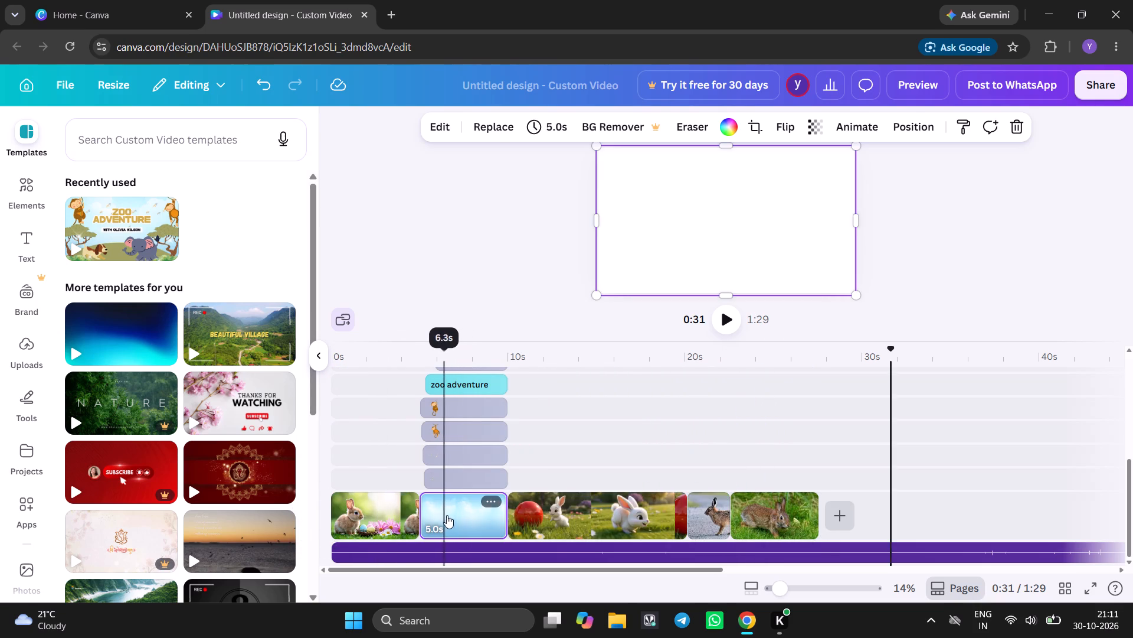
left_click_drag(451, 513, 375, 507)
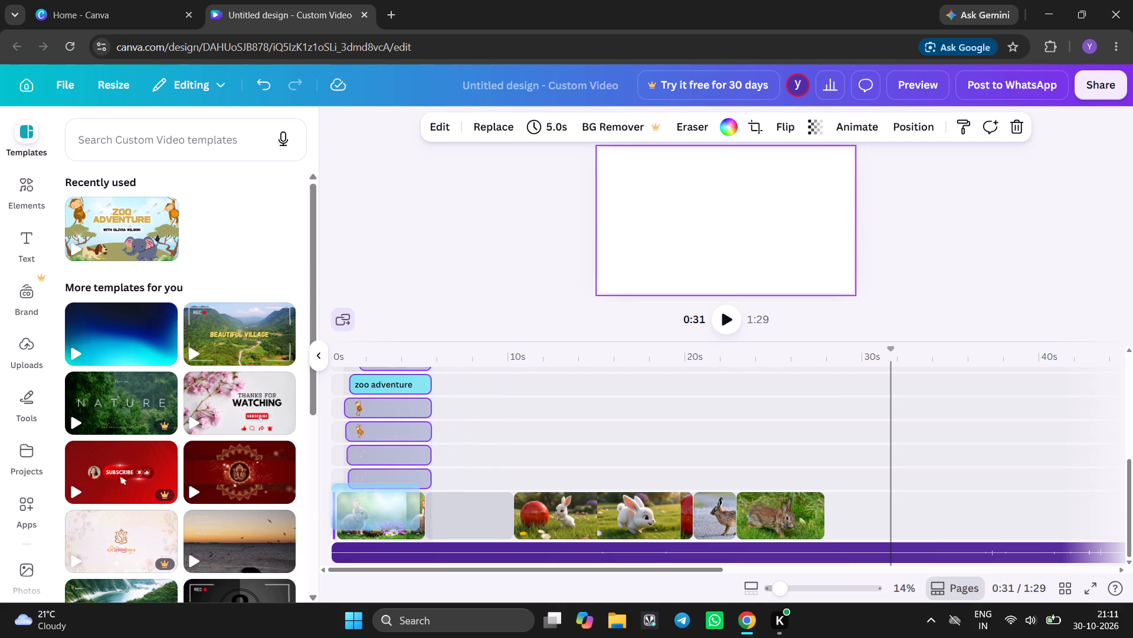
left_click_drag(375, 507, 372, 508)
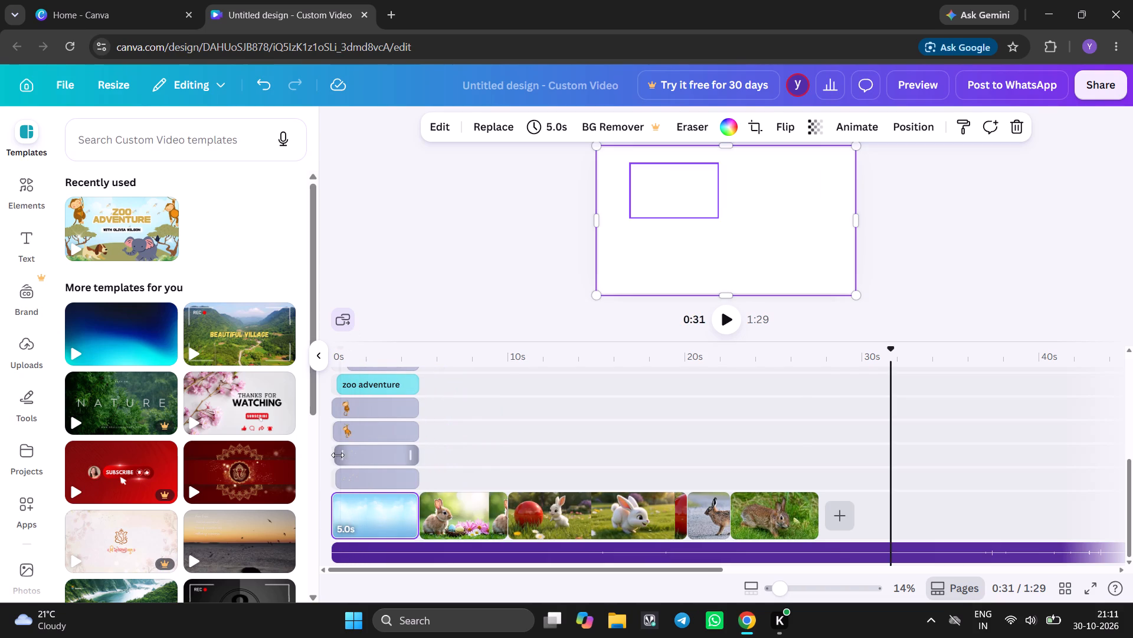
Play the video from the start with the "Zoo Adventure" intro in front of the rabbit clips.
left_click(341, 451)
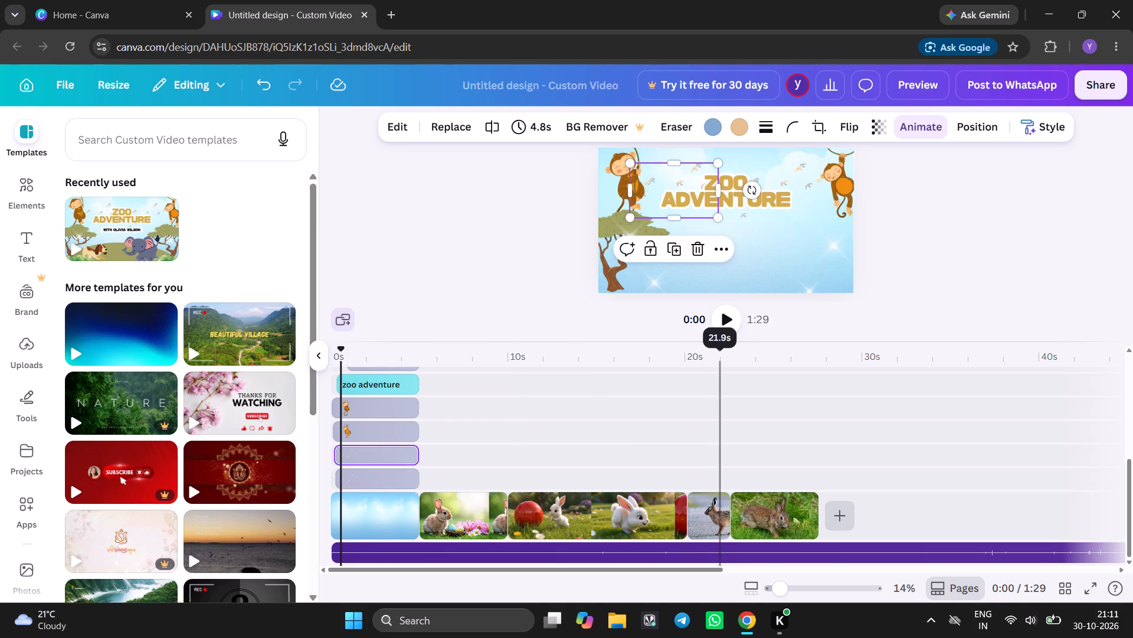
left_click(725, 323)
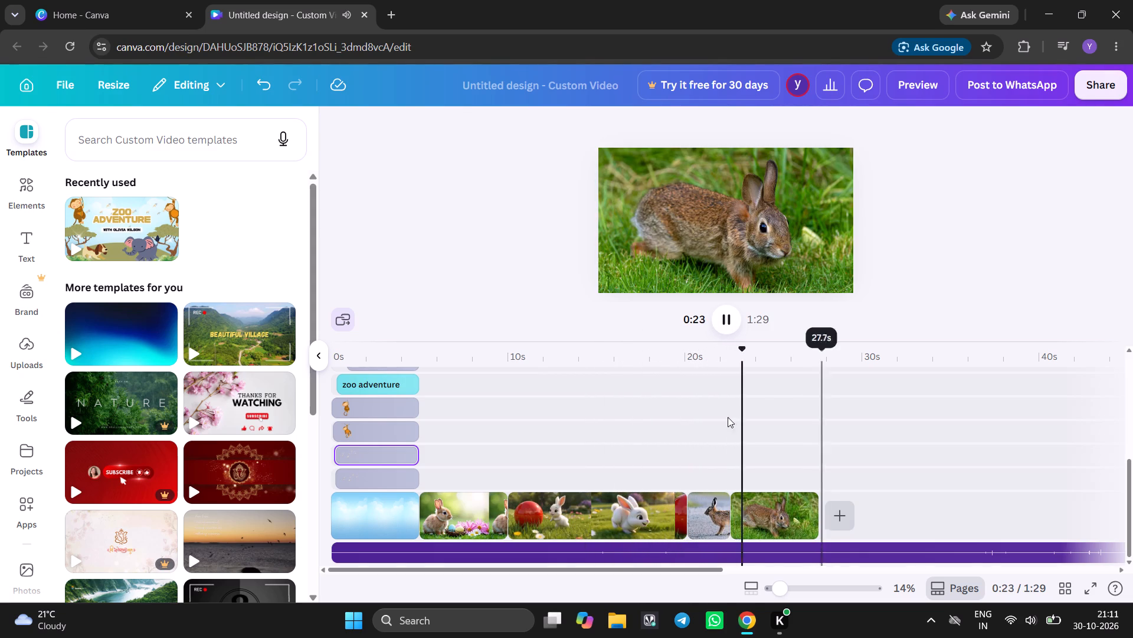
Duplicate the monkey graphic in the upper-left corner of the "Zoo Adventure" intro.
left_click(385, 405)
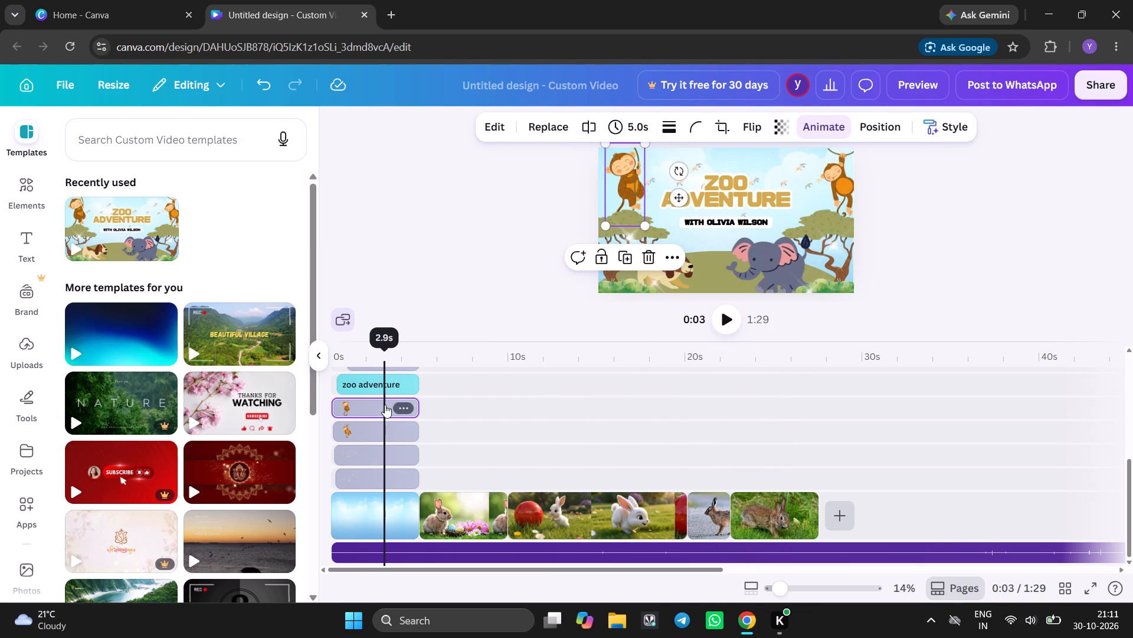
left_click(399, 407)
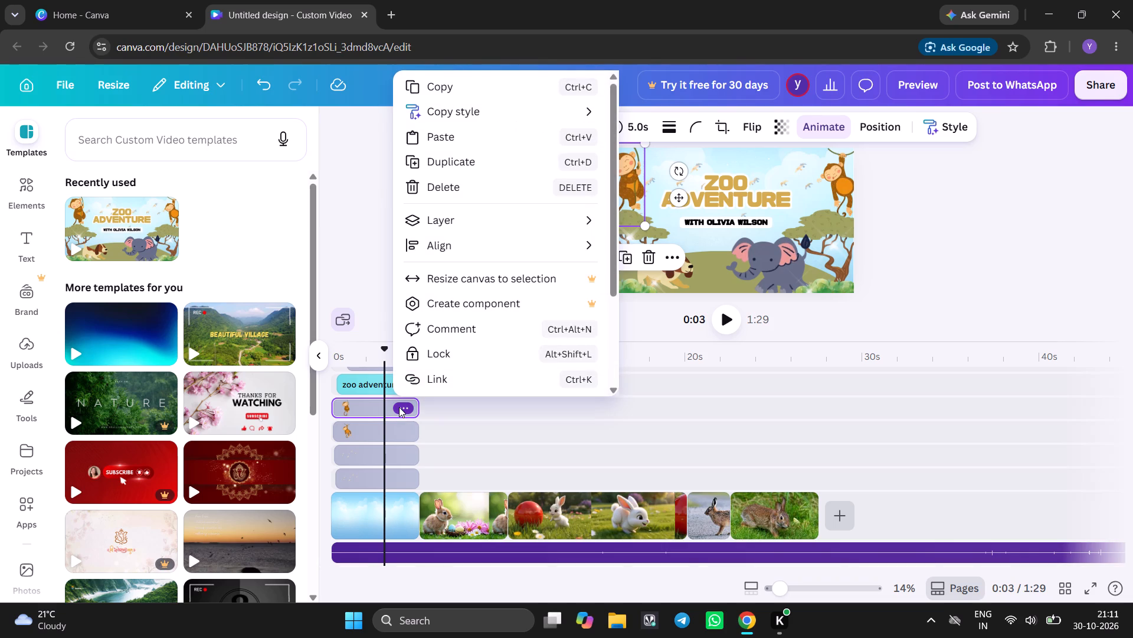
left_click(466, 161)
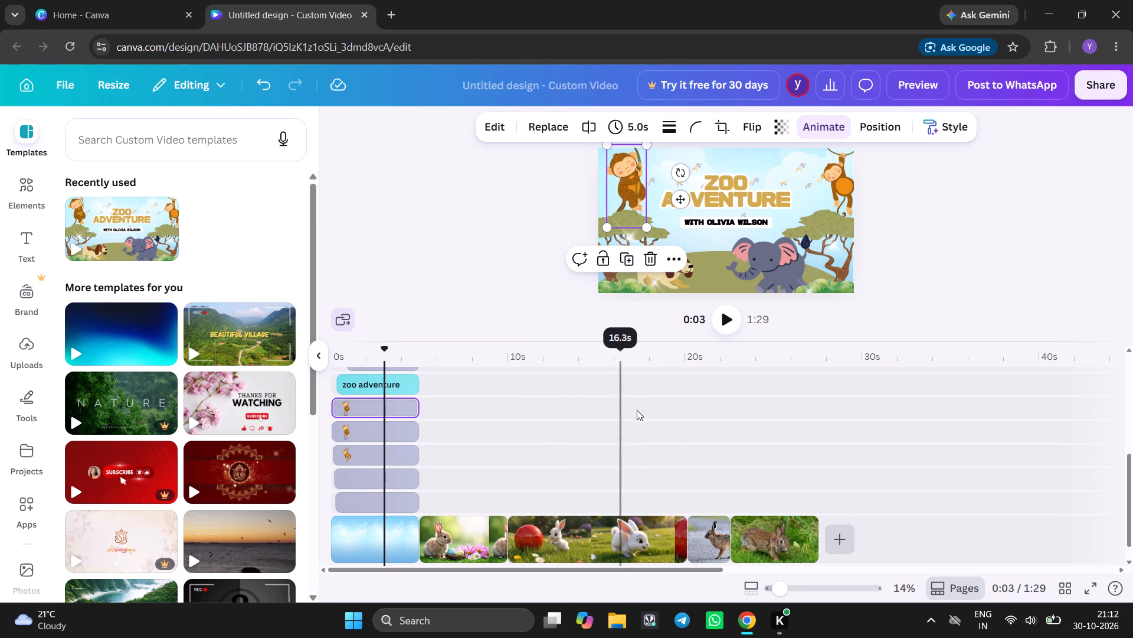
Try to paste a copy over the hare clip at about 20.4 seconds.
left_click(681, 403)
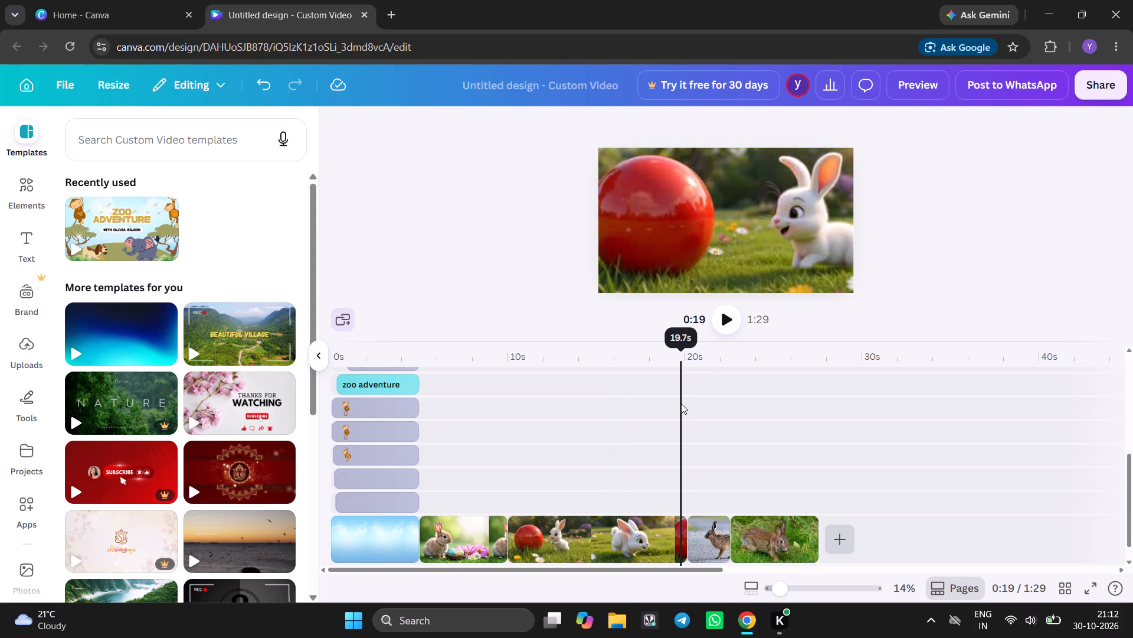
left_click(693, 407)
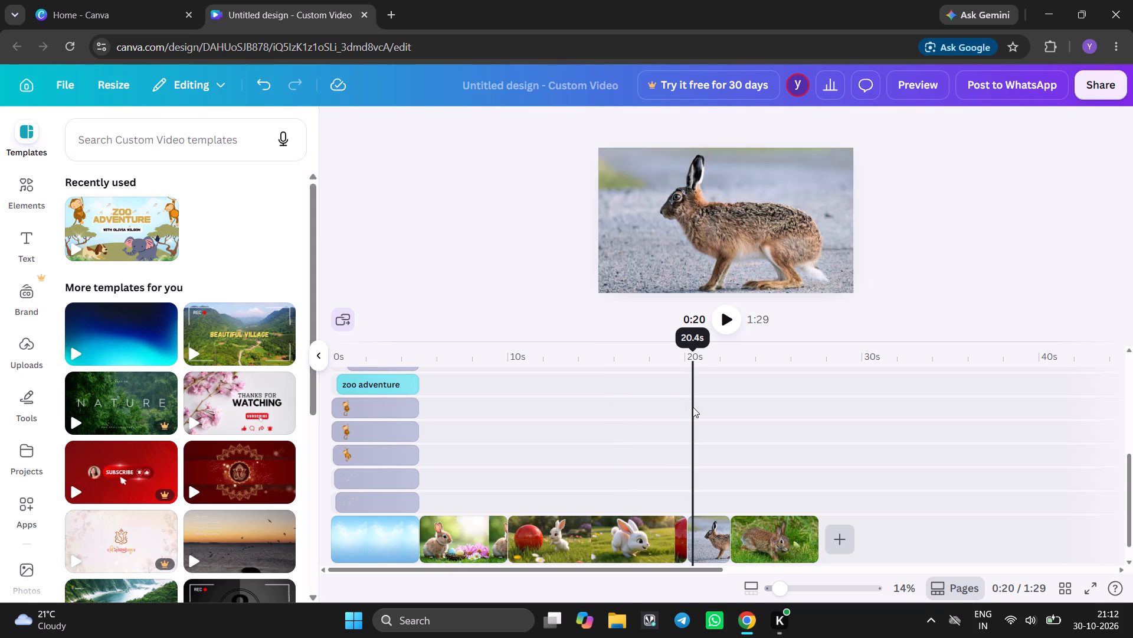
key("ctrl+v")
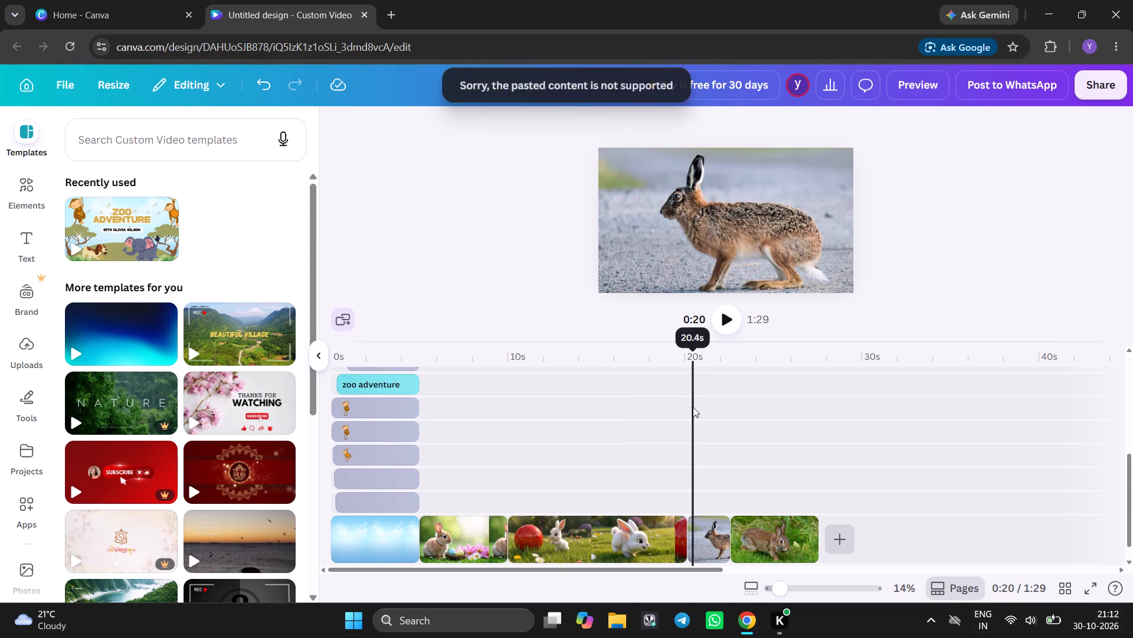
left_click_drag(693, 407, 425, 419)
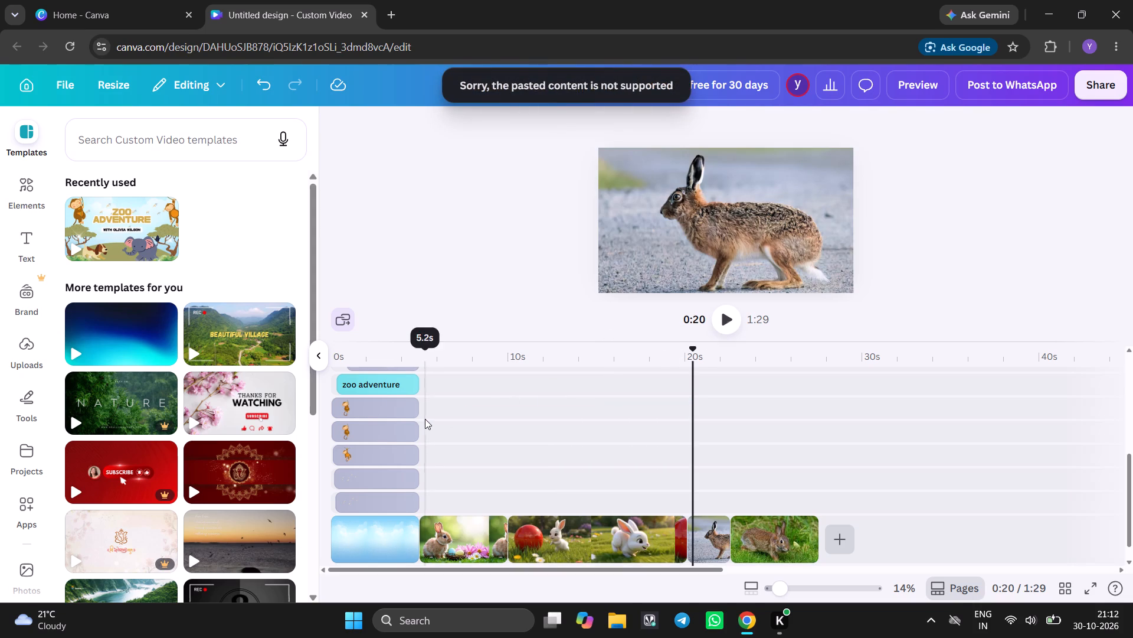
Inspect the monkey elements in the intro and view the frames of each following rabbit clip up to about 24 seconds.
left_click(357, 422)
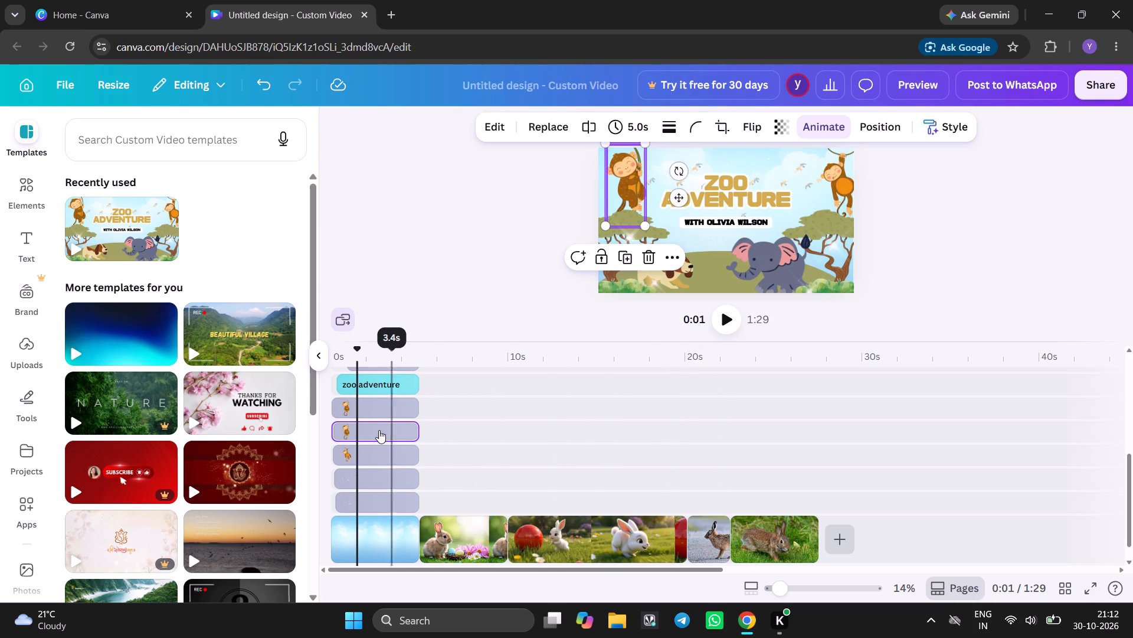
left_click(381, 452)
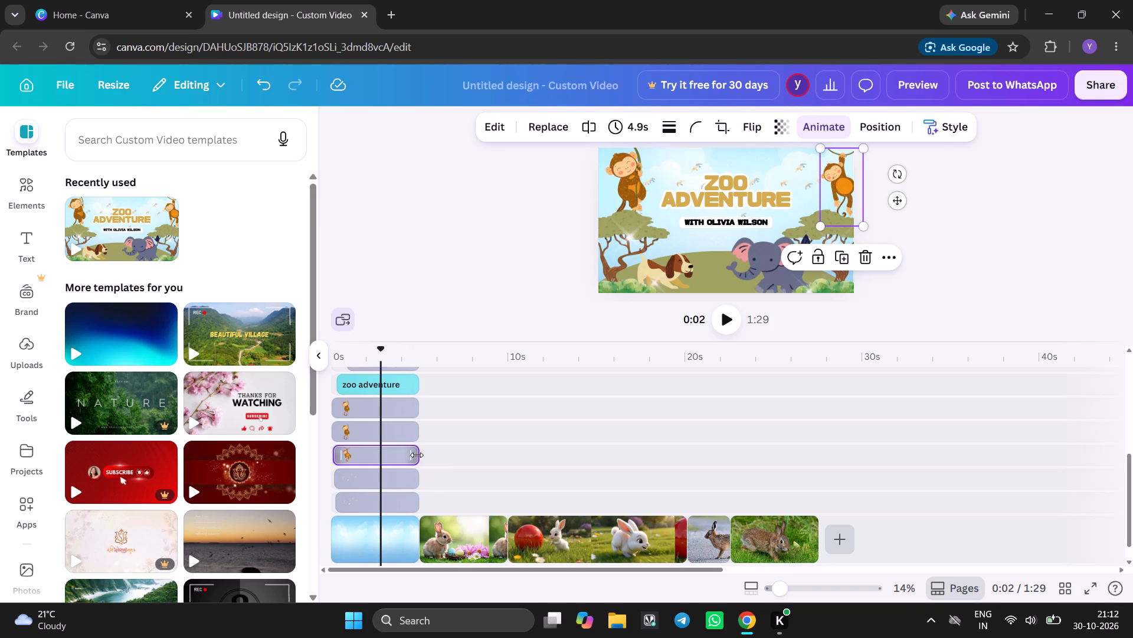
left_click(451, 454)
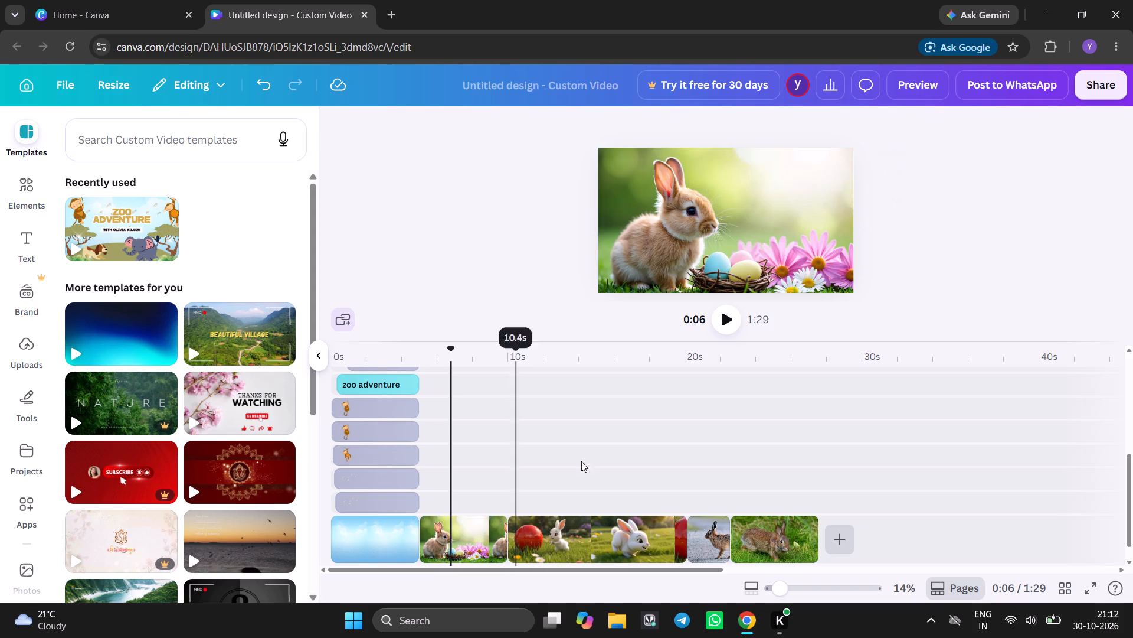
left_click(516, 476)
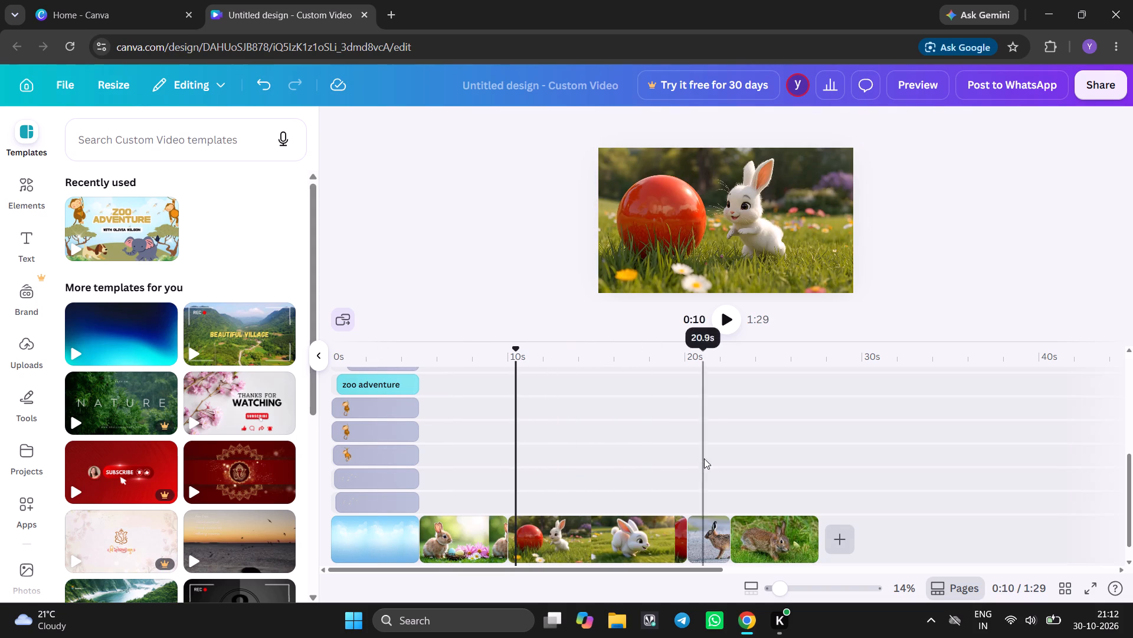
left_click(623, 480)
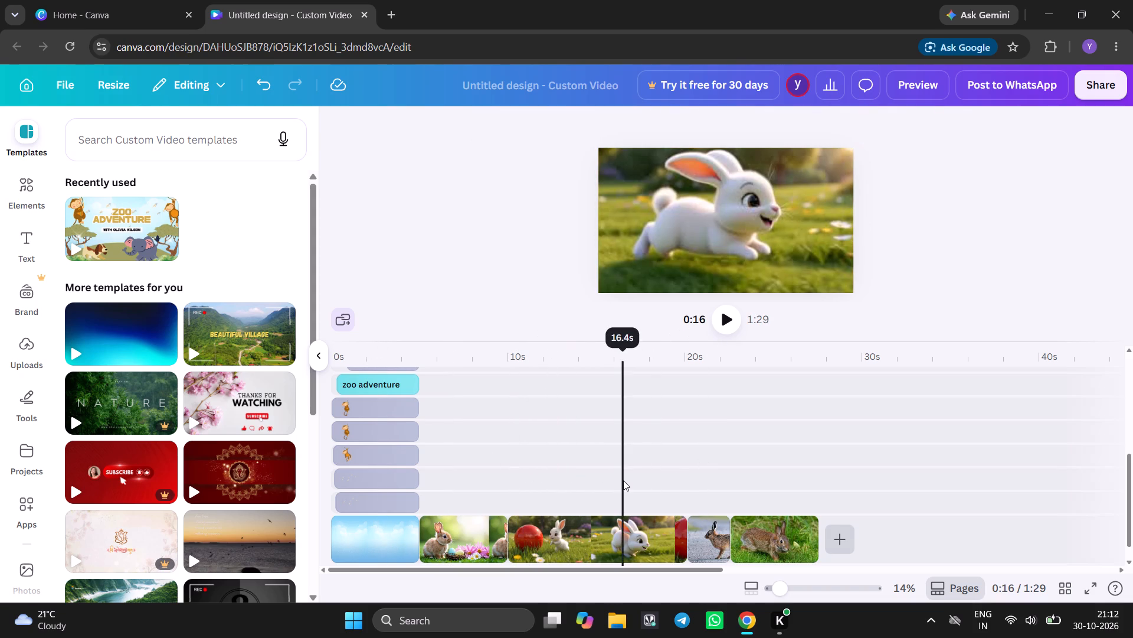
left_click(707, 480)
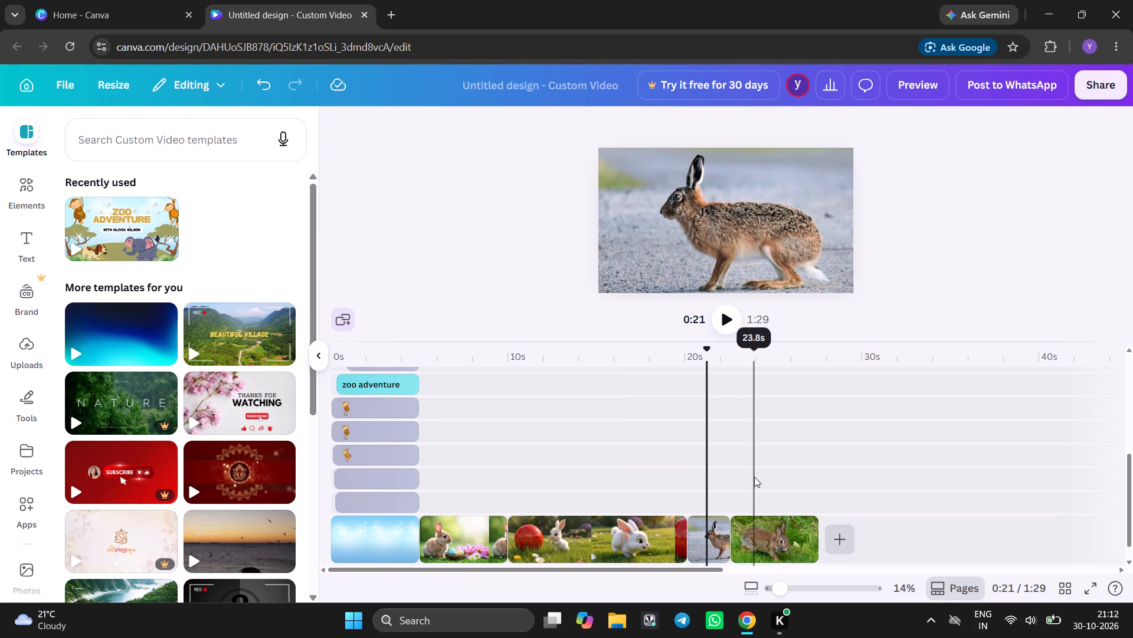
left_click(754, 476)
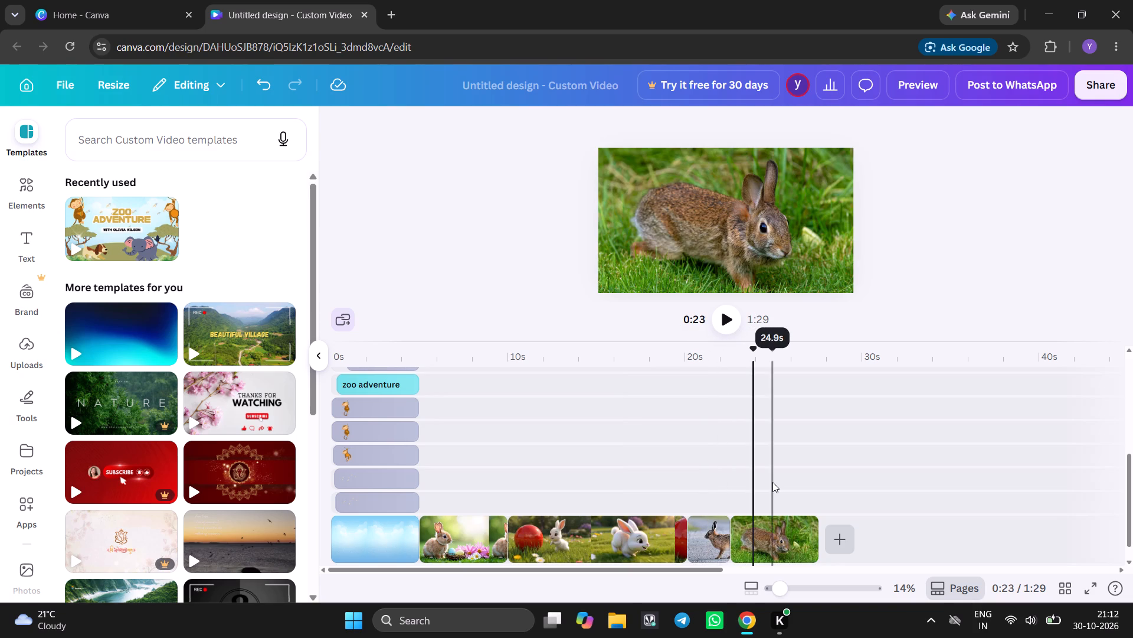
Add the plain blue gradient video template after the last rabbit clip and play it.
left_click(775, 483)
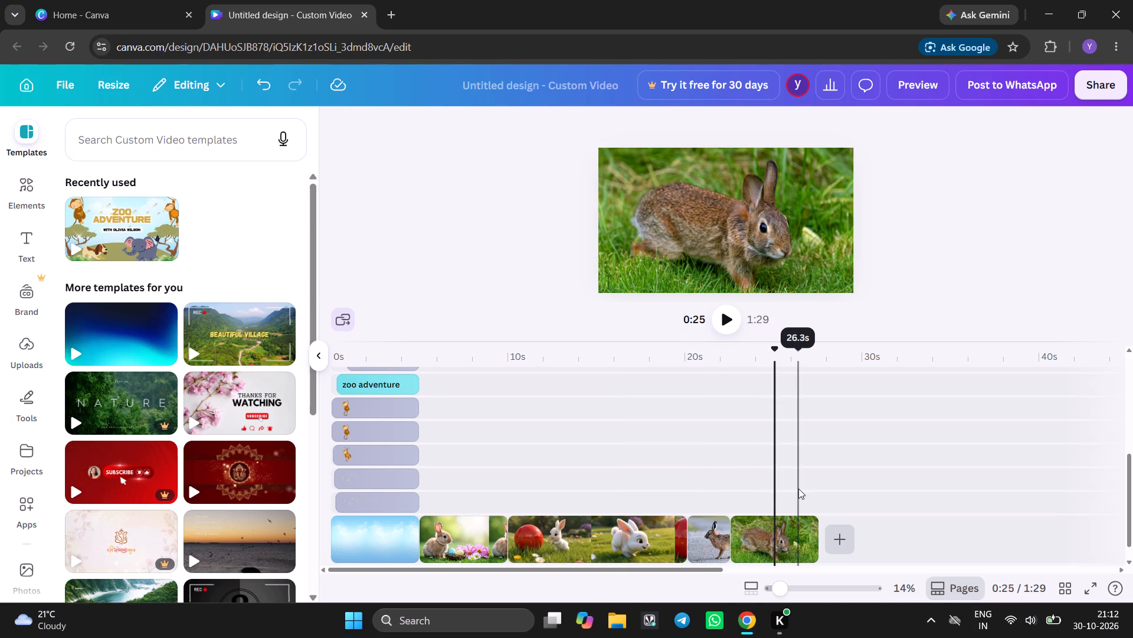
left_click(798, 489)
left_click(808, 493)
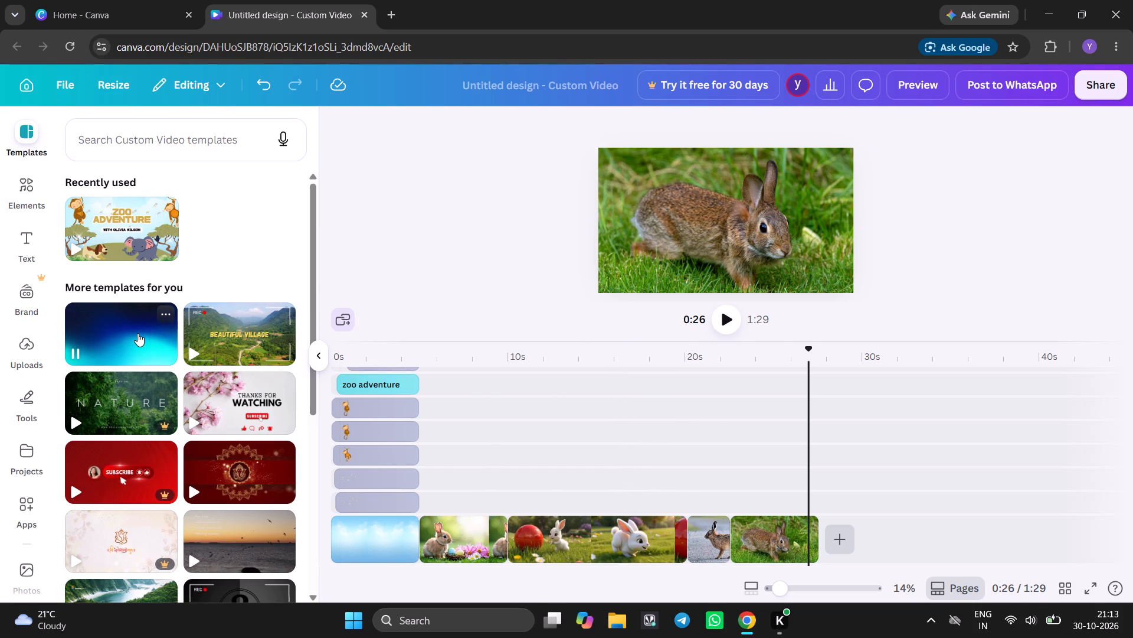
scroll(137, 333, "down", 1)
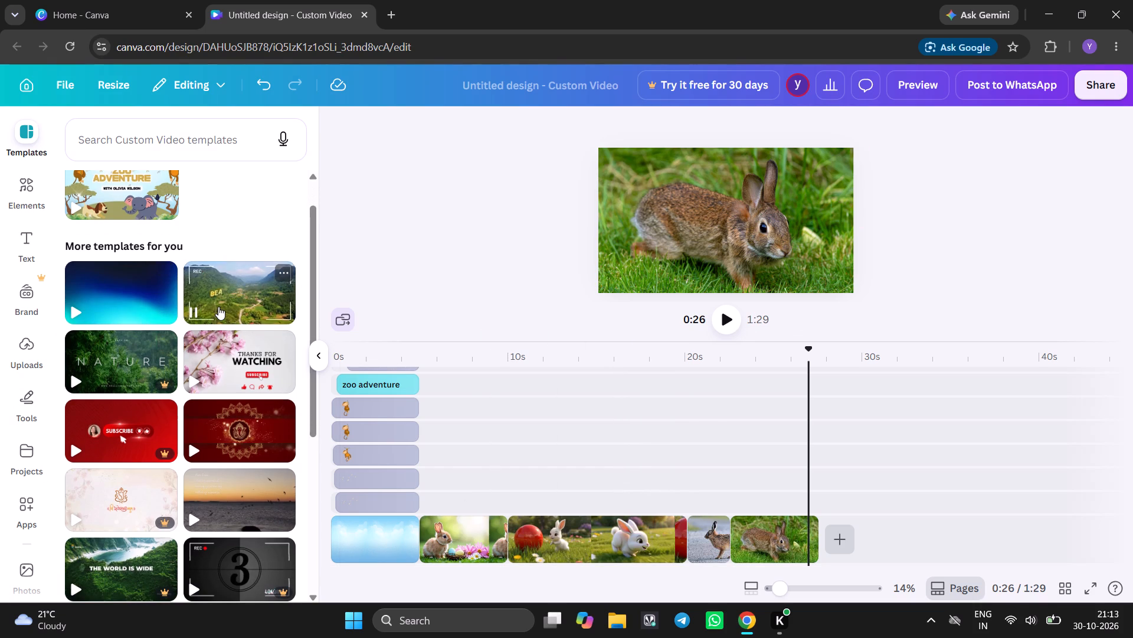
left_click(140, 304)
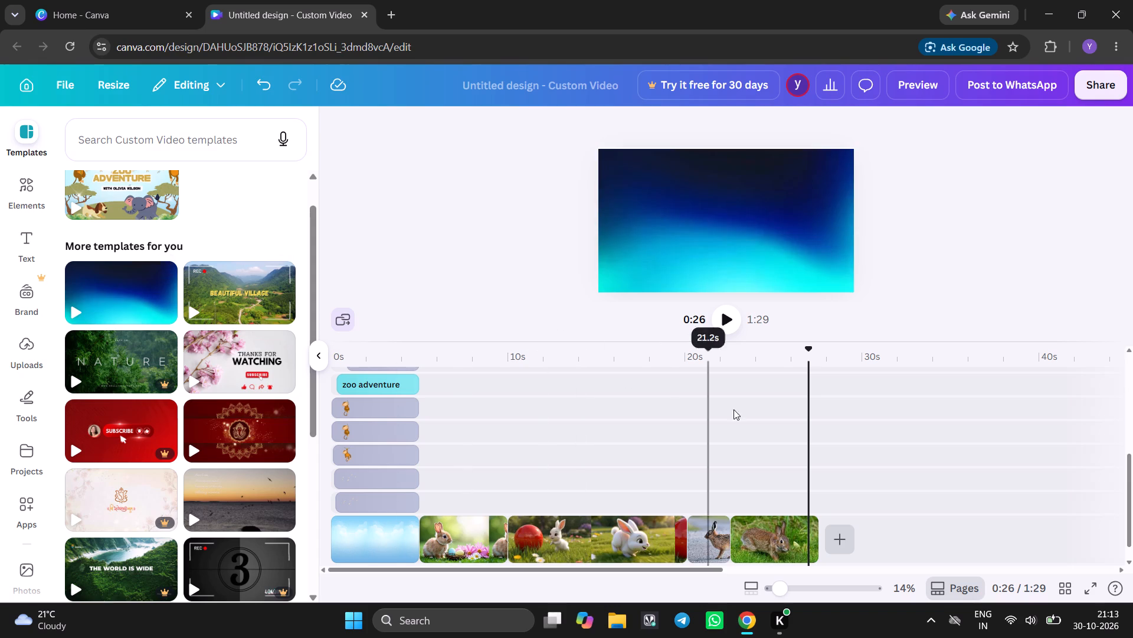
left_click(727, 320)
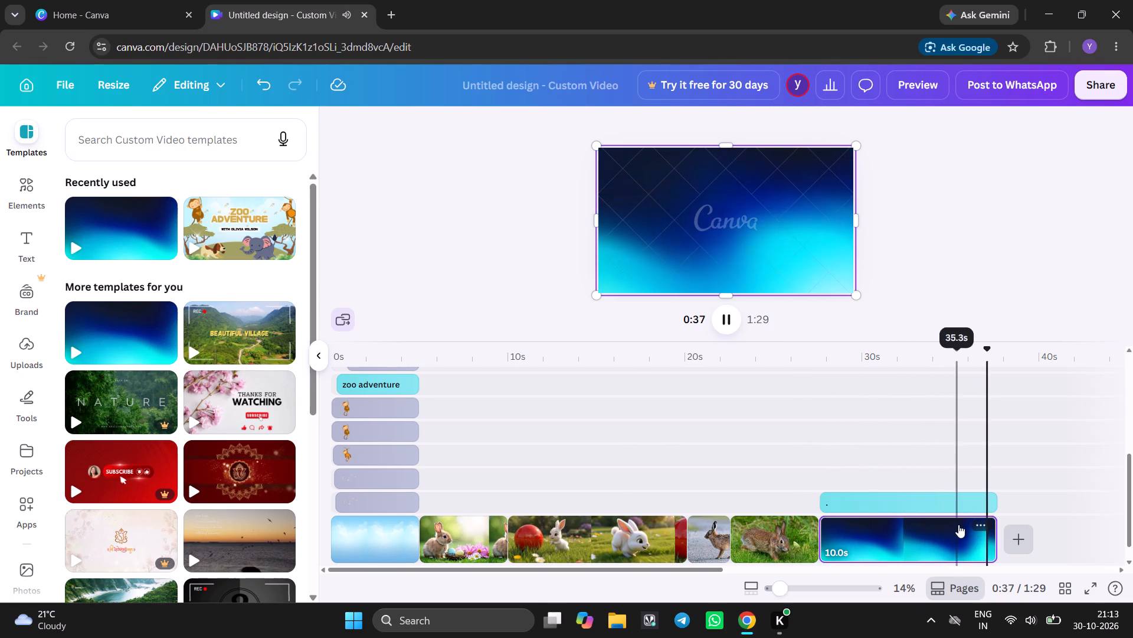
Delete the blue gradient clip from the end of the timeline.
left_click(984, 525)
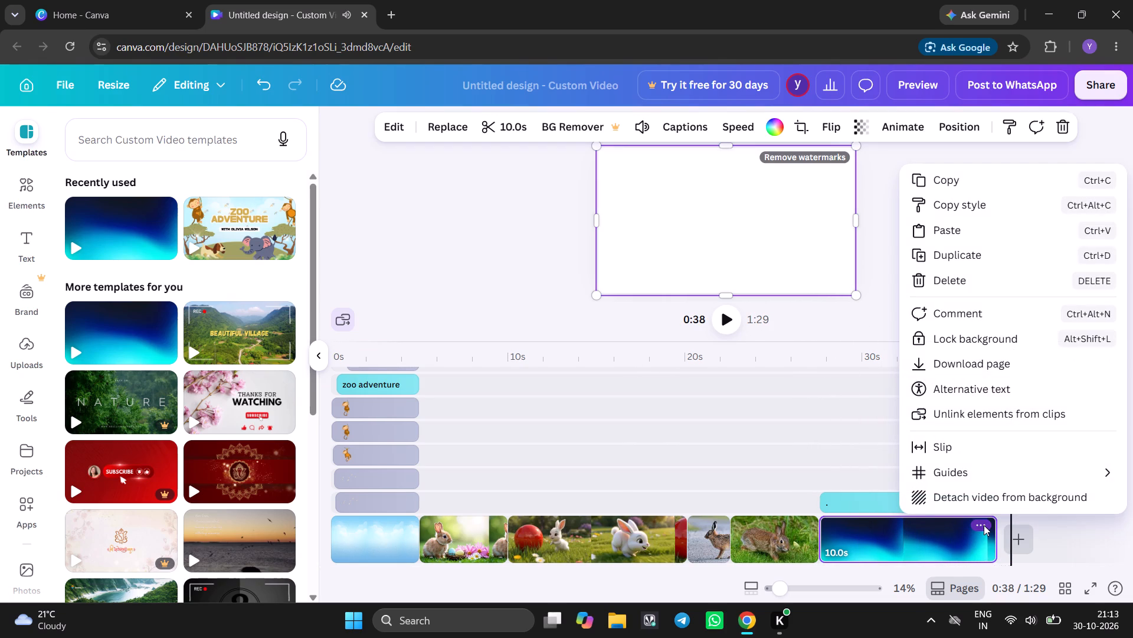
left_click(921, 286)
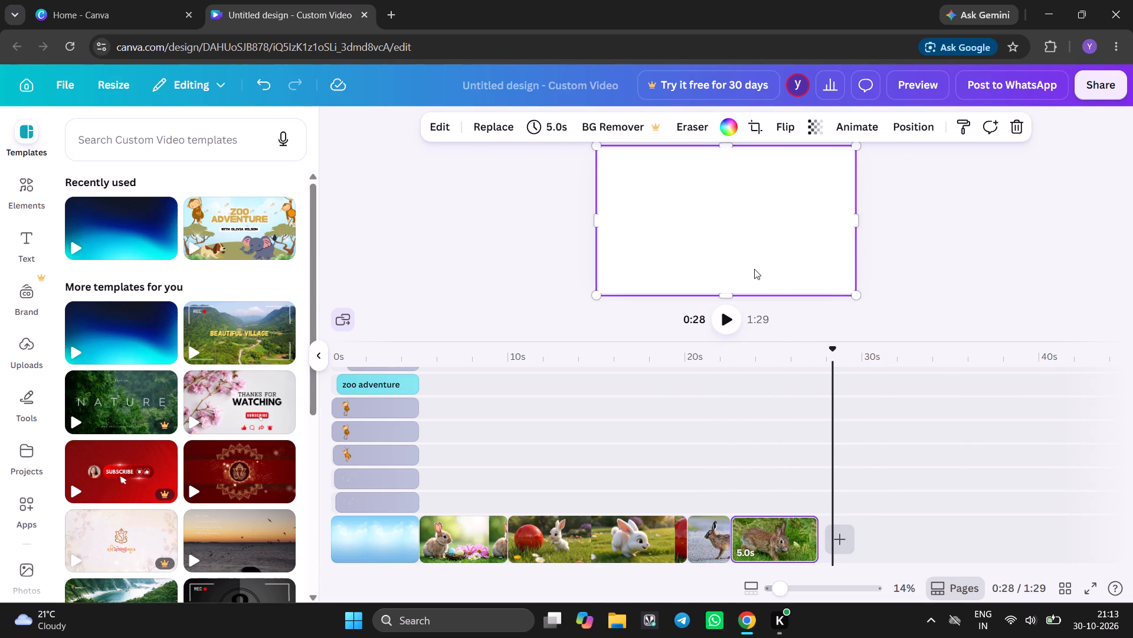
Browse the suggested video templates and search the template library for "rabbit".
scroll(112, 446, "down", 1)
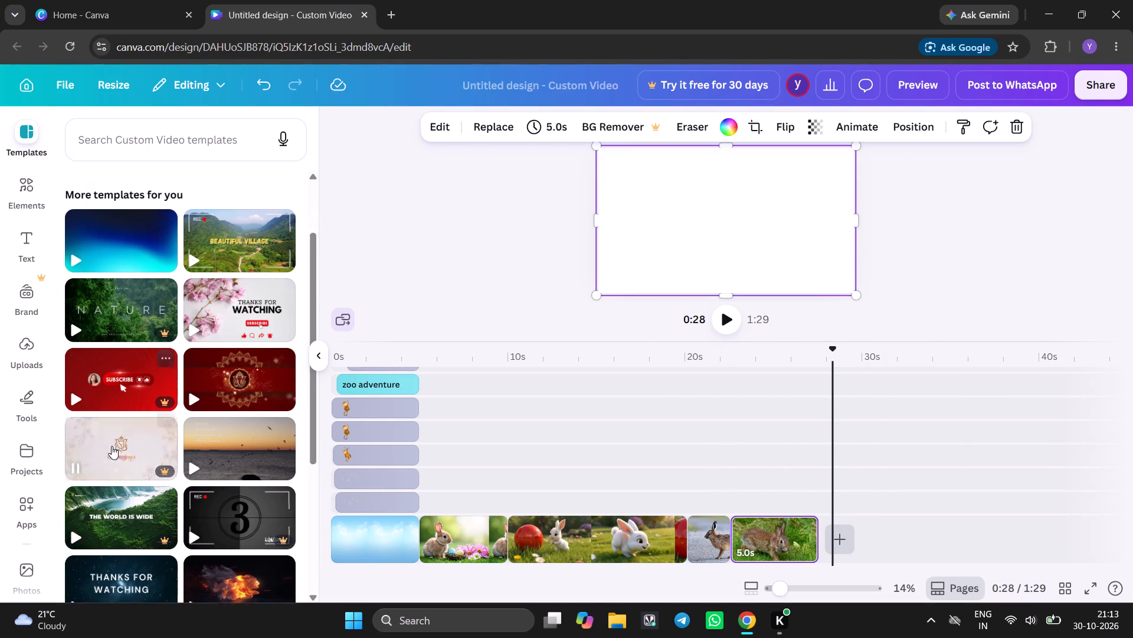
scroll(112, 446, "down", 2)
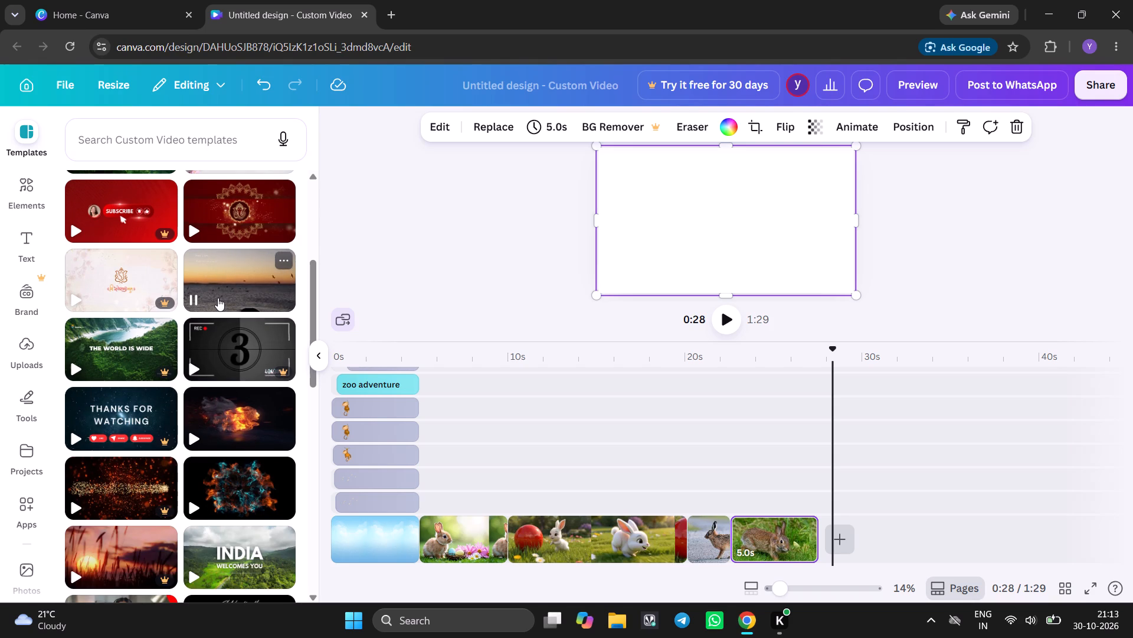
scroll(218, 298, "down", 3)
scroll(238, 382, "up", 2)
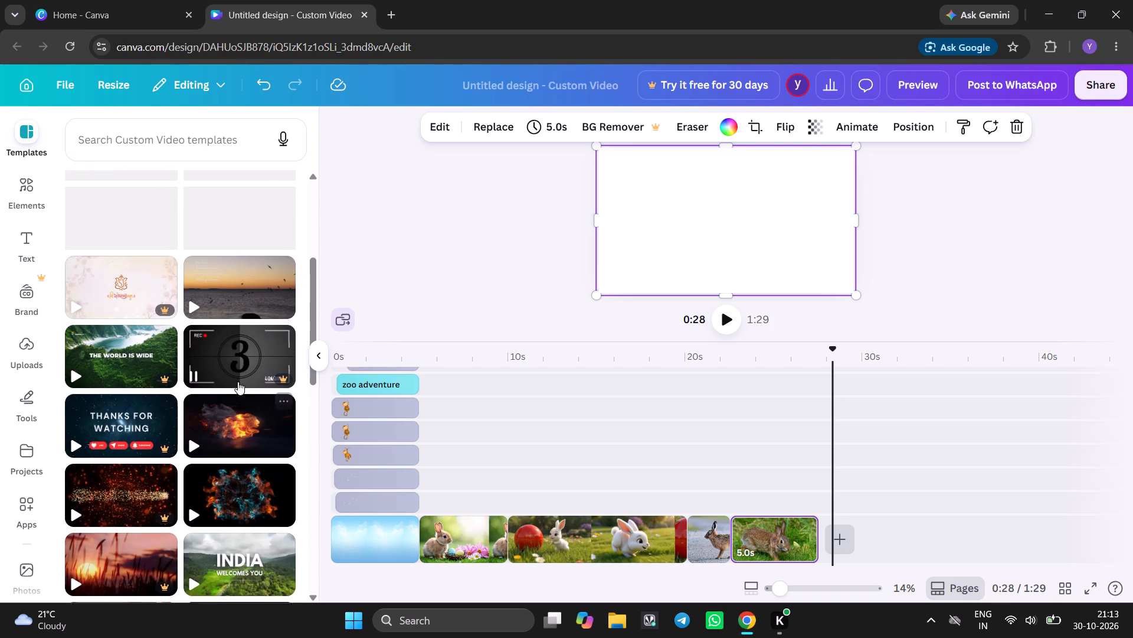
scroll(211, 242, "up", 5)
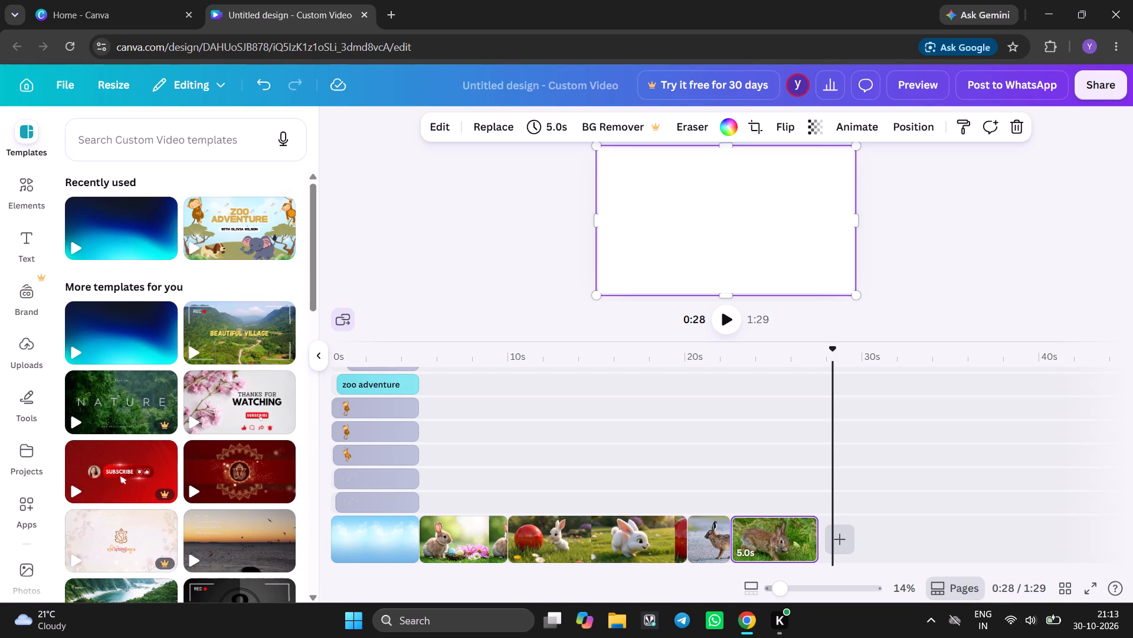
left_click(146, 144)
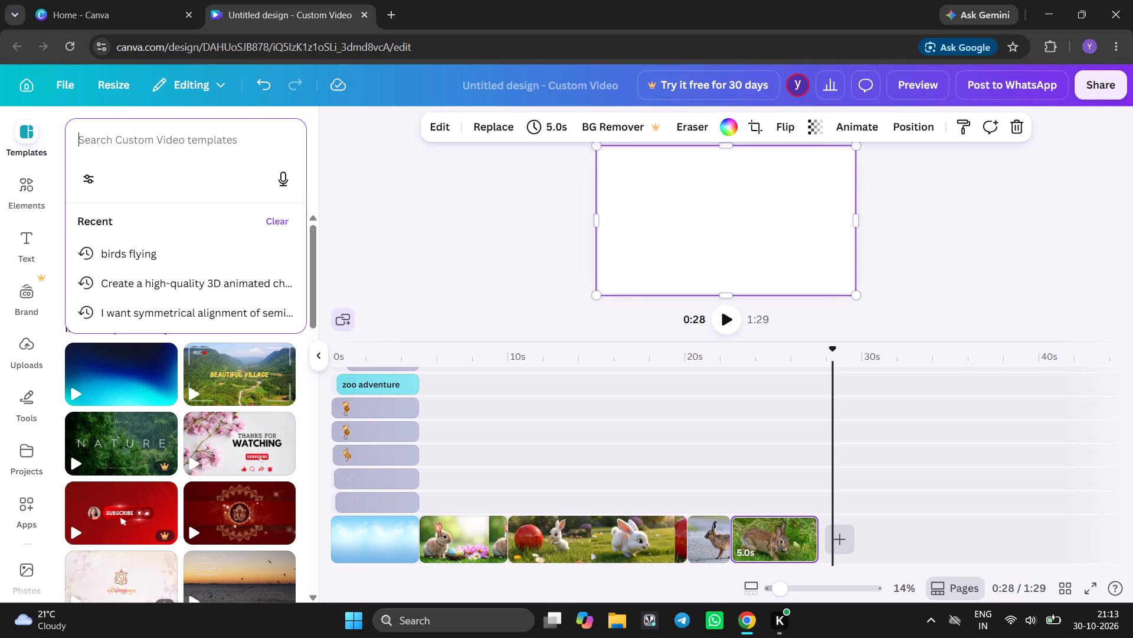
type("ra")
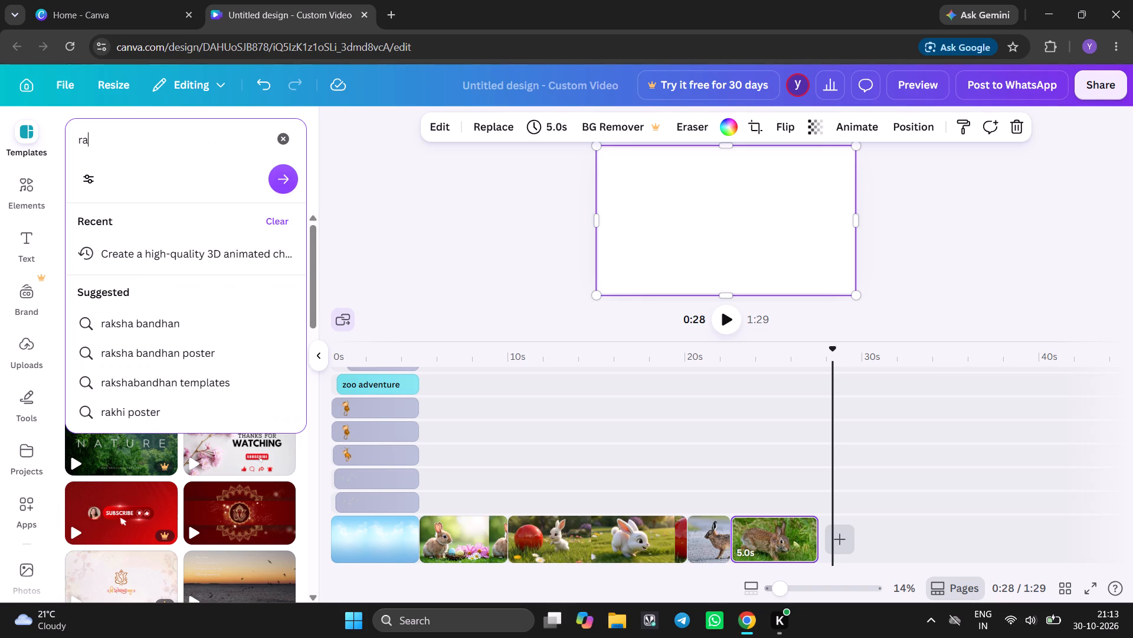
type("bbit")
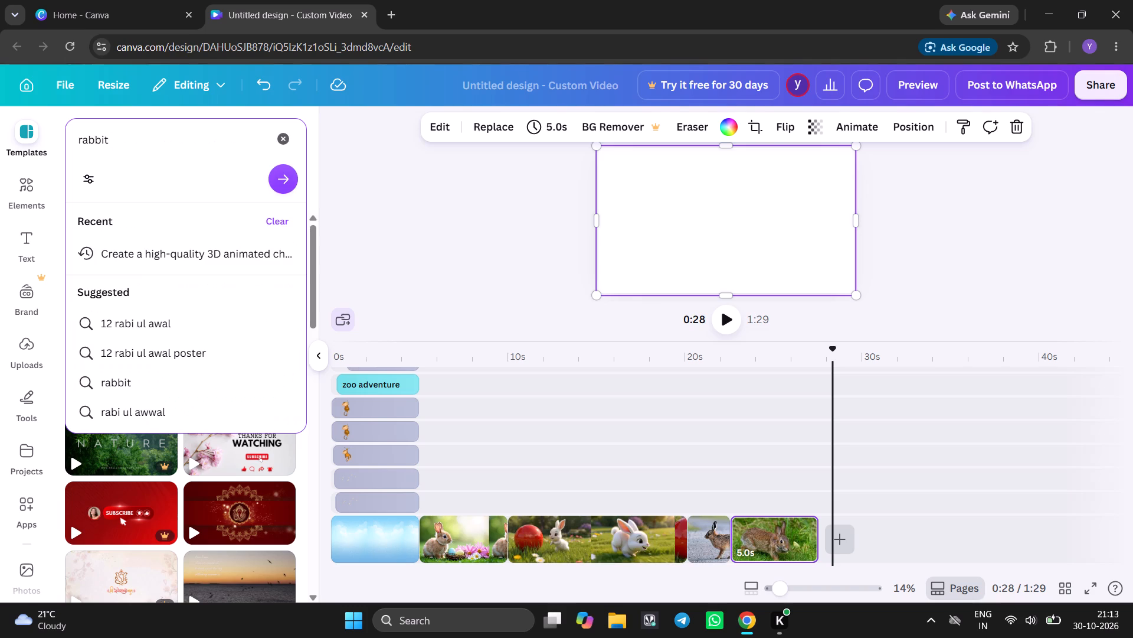
key("Return")
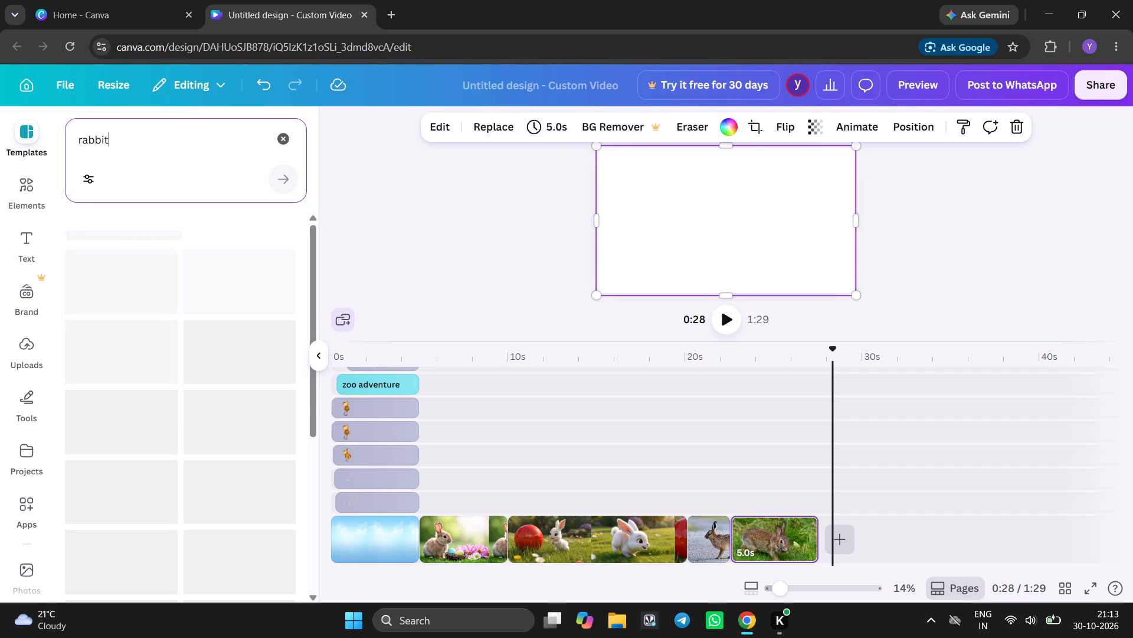
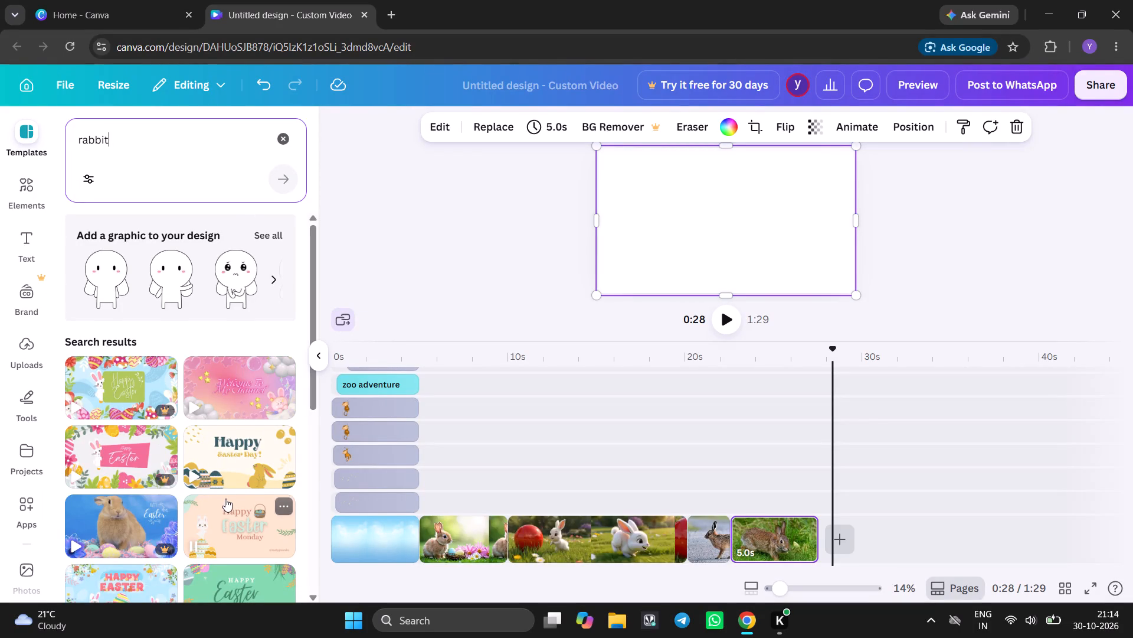
Look through the rabbit template results for a suitable animal video template.
scroll(225, 499, "down", 8)
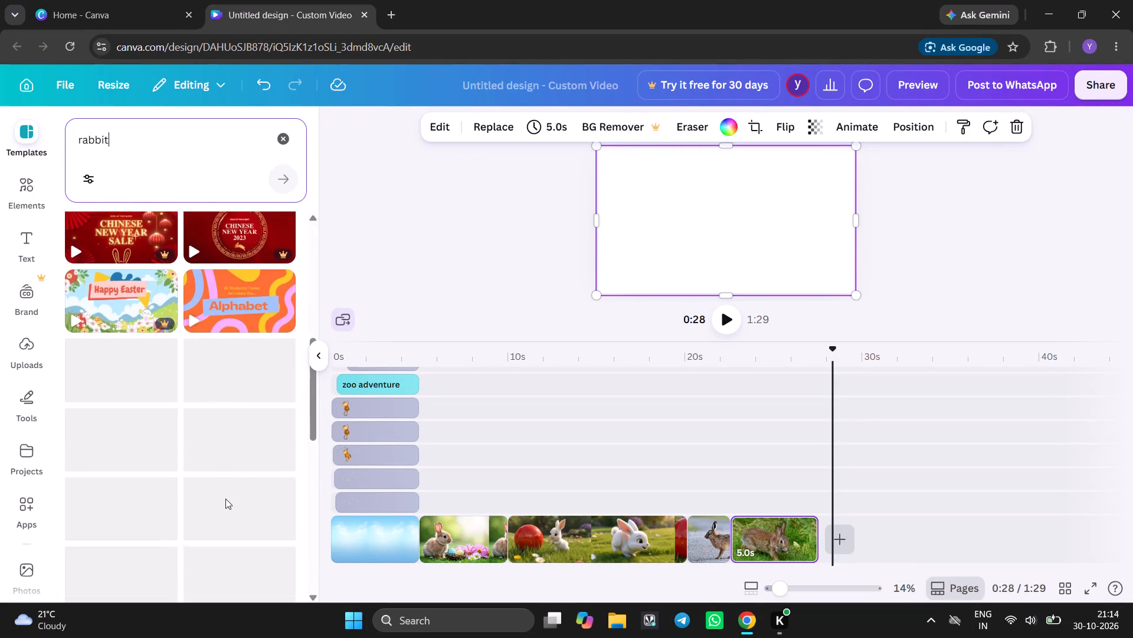
scroll(225, 499, "down", 2)
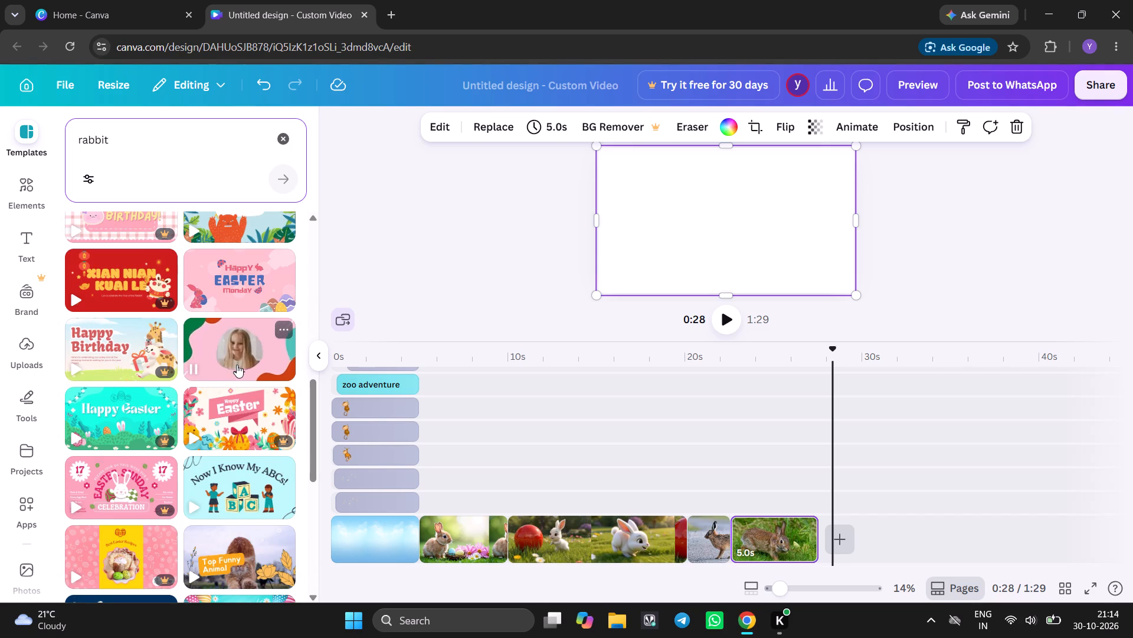
scroll(231, 280, "down", 1)
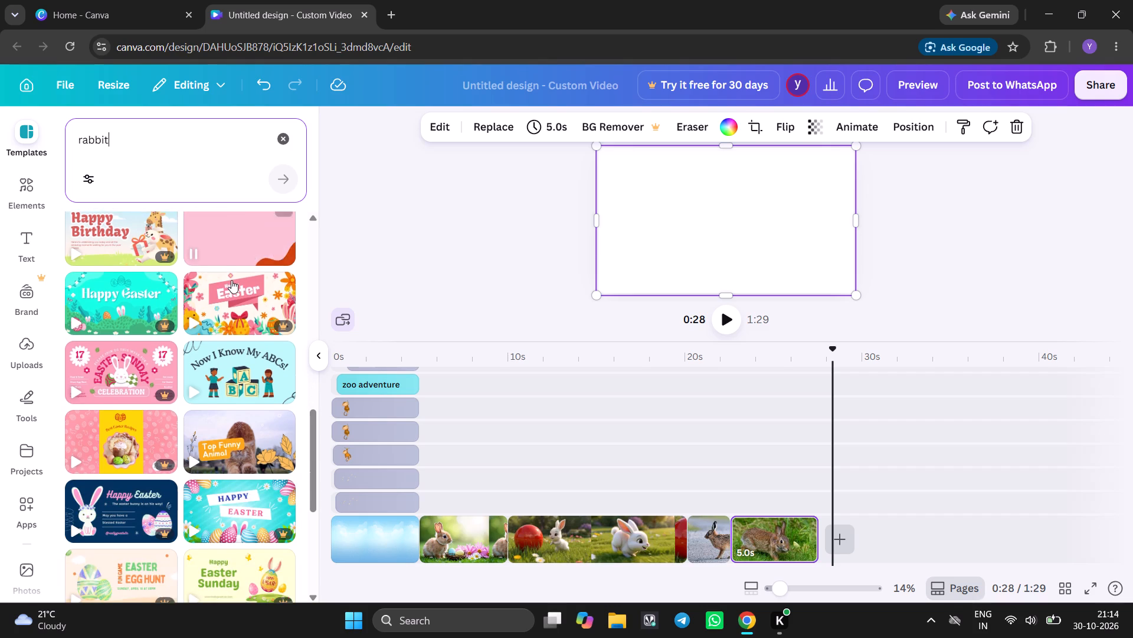
scroll(231, 280, "down", 3)
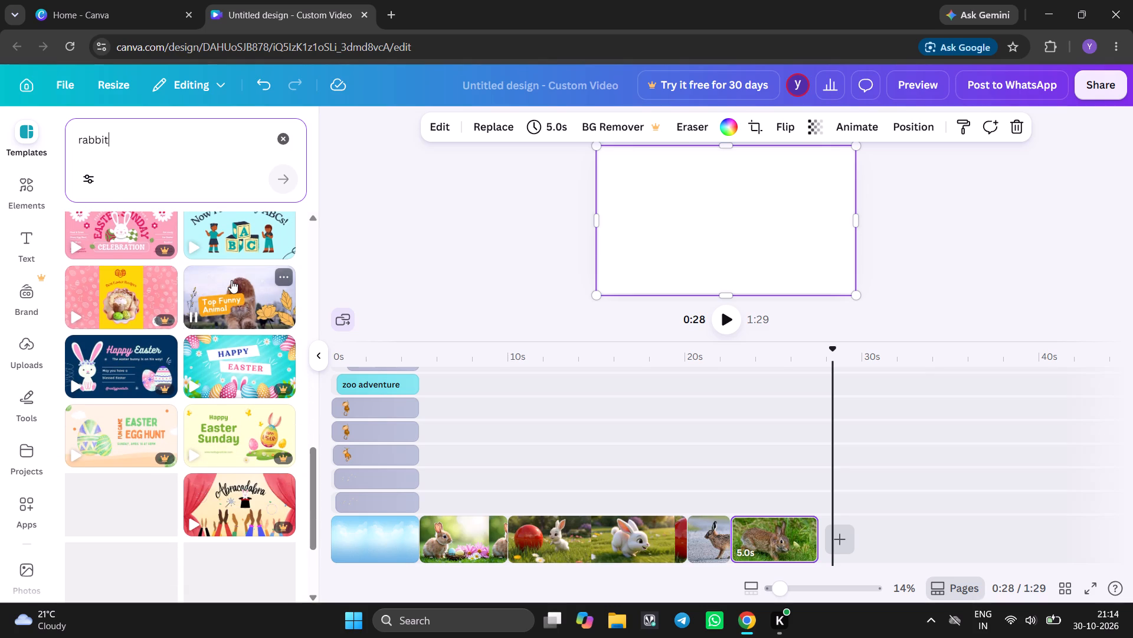
scroll(231, 280, "down", 1)
scroll(231, 280, "up", 3)
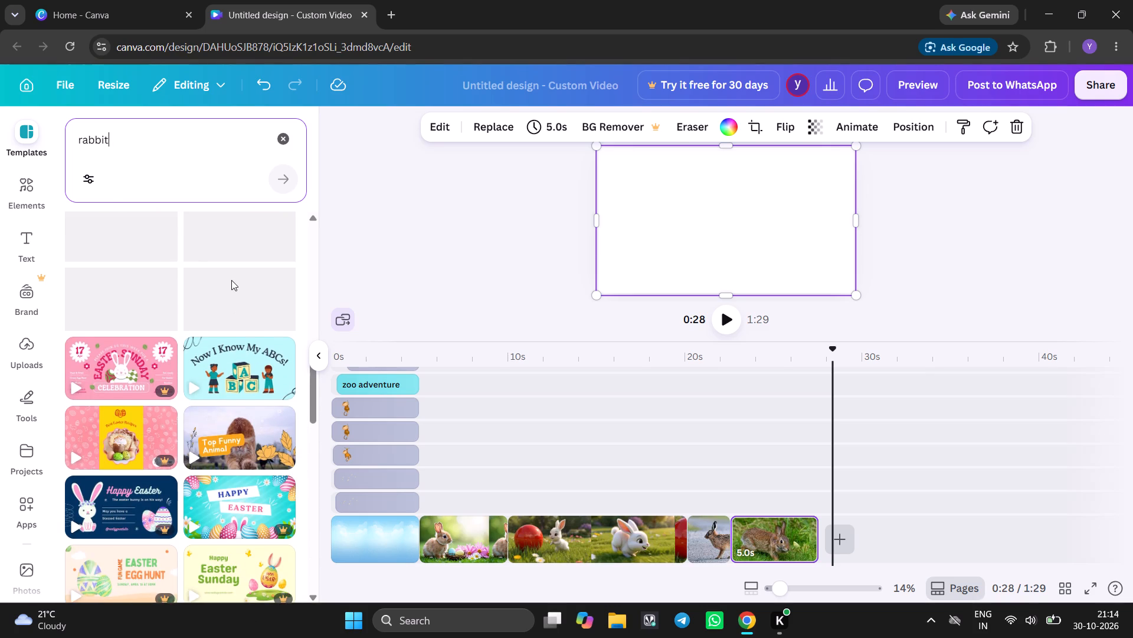
scroll(231, 280, "down", 3)
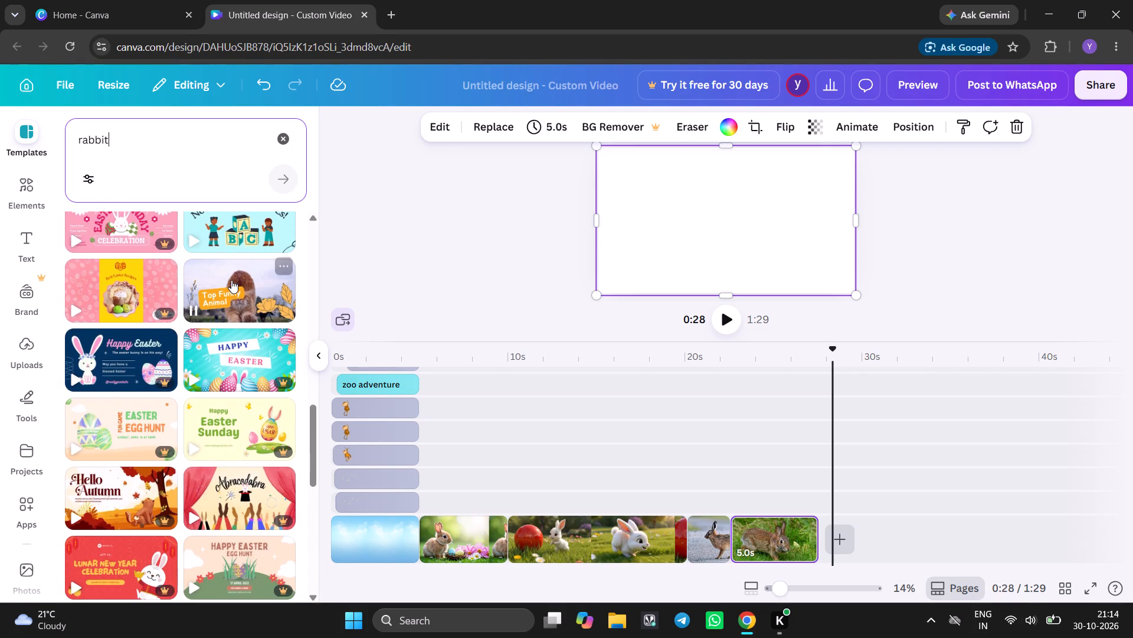
scroll(231, 280, "down", 1)
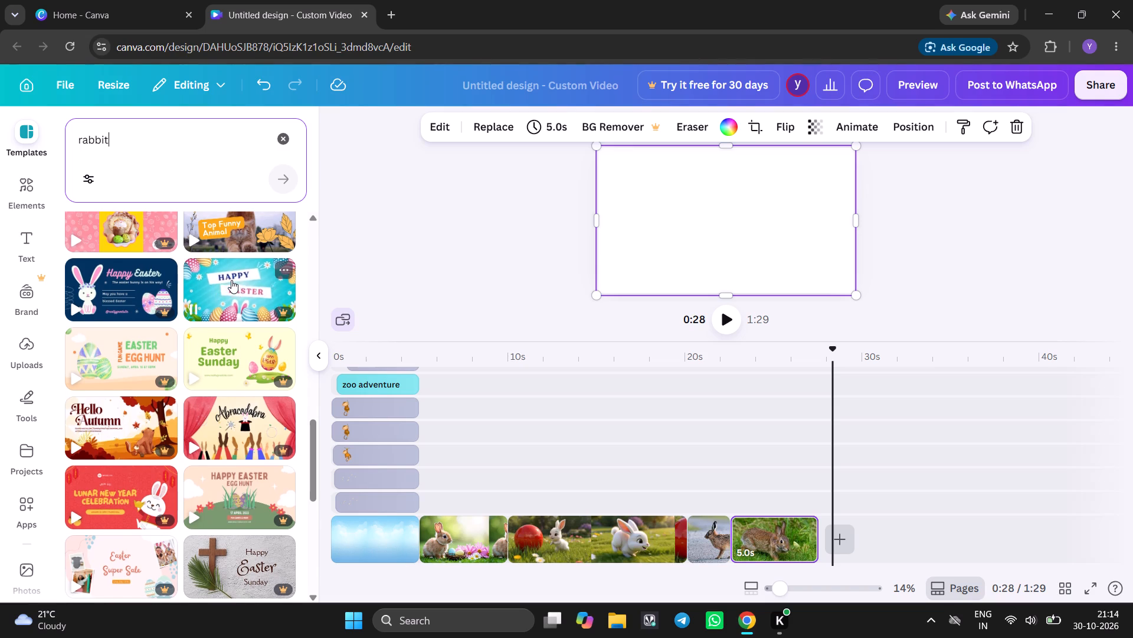
scroll(231, 280, "down", 5)
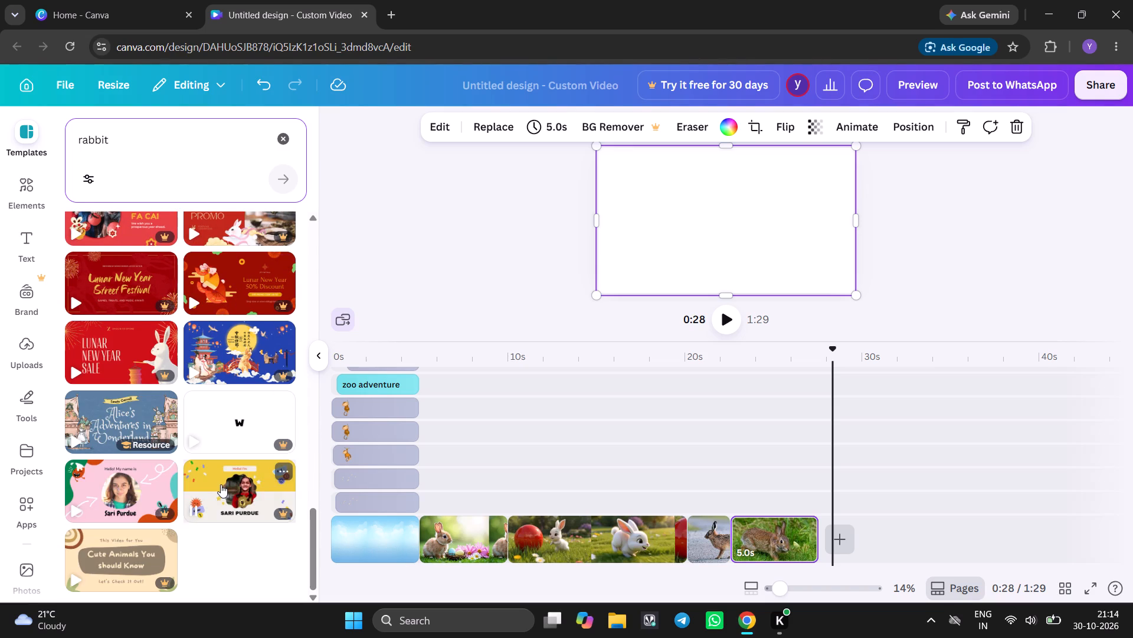
scroll(221, 484, "down", 4)
scroll(221, 484, "up", 6)
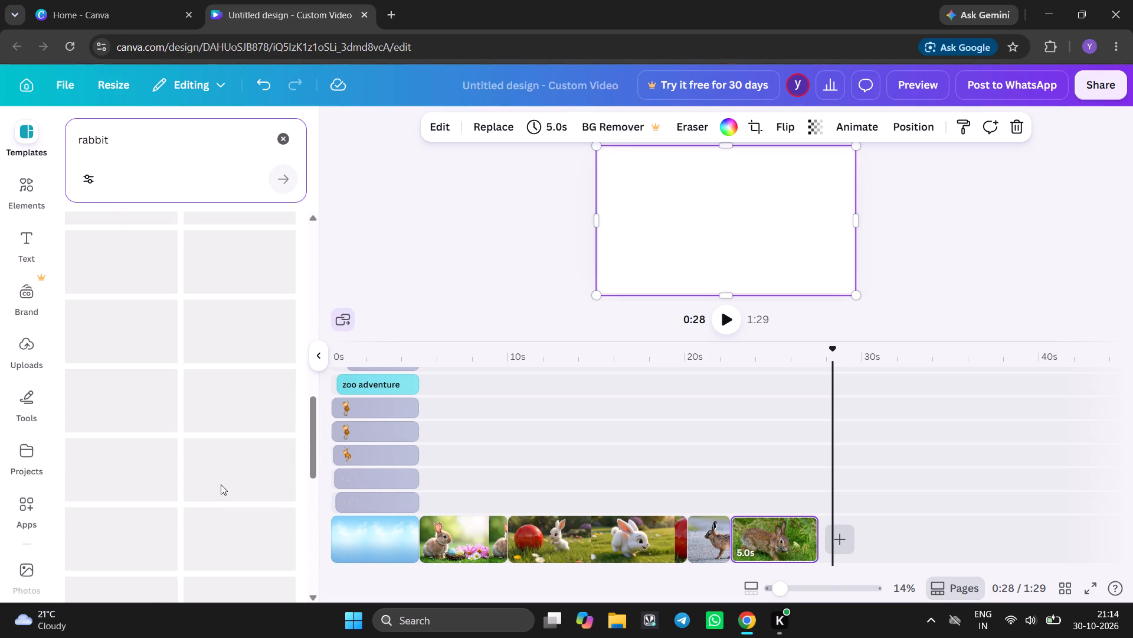
scroll(221, 484, "up", 1)
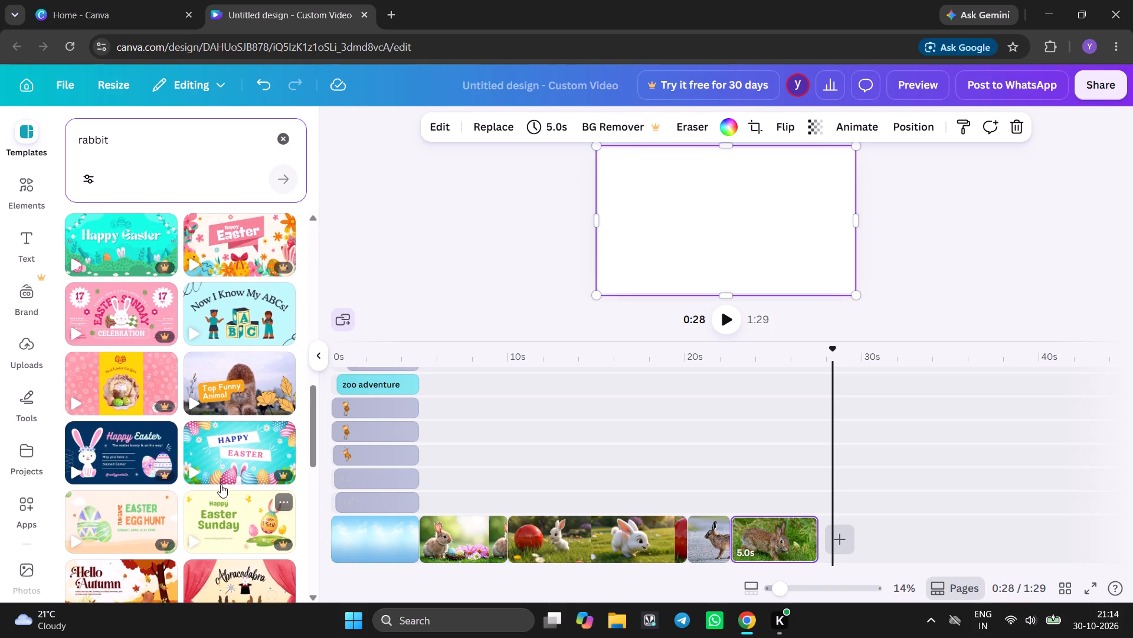
scroll(221, 484, "up", 1)
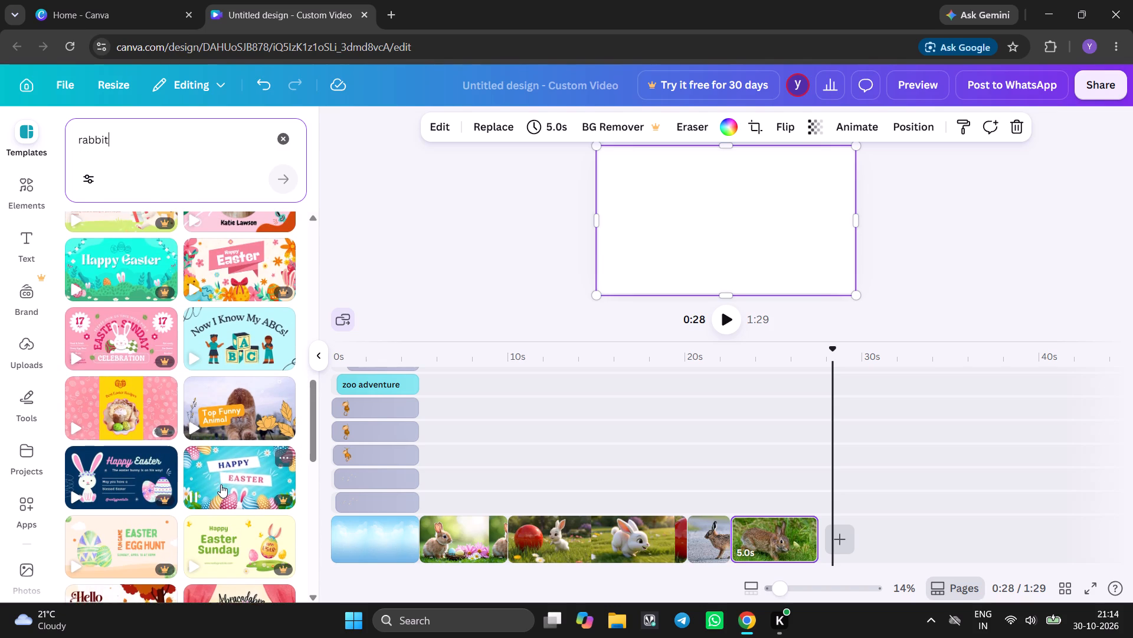
Add the Rabbits page of the Yellow and White Simple Funny Animal Video template after the last rabbit clip and play it.
left_click(234, 412)
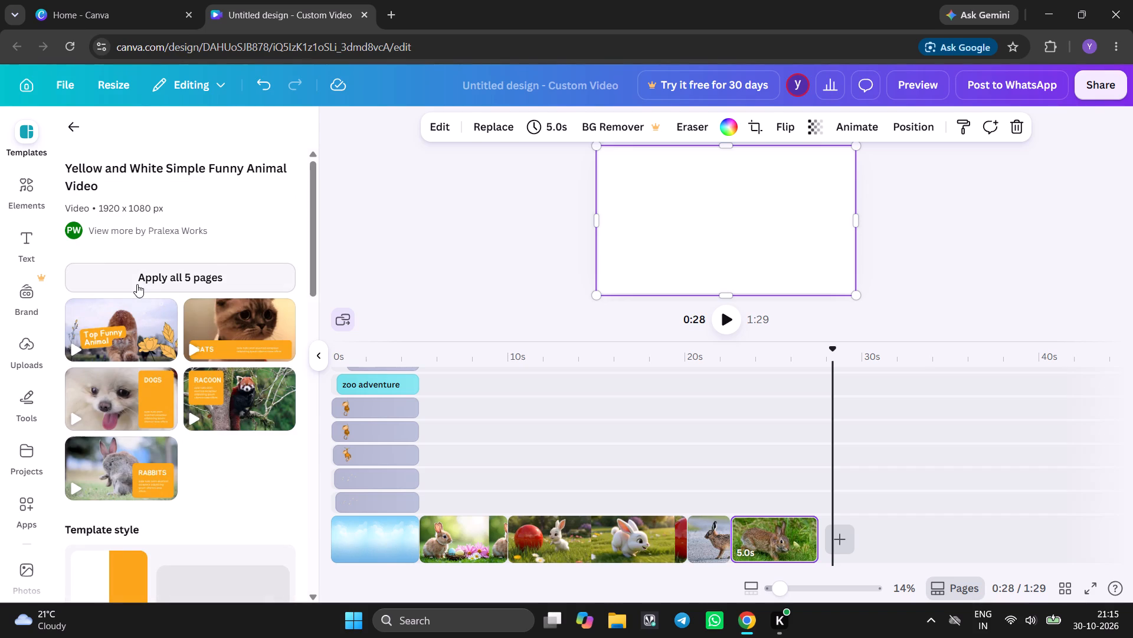
left_click(127, 460)
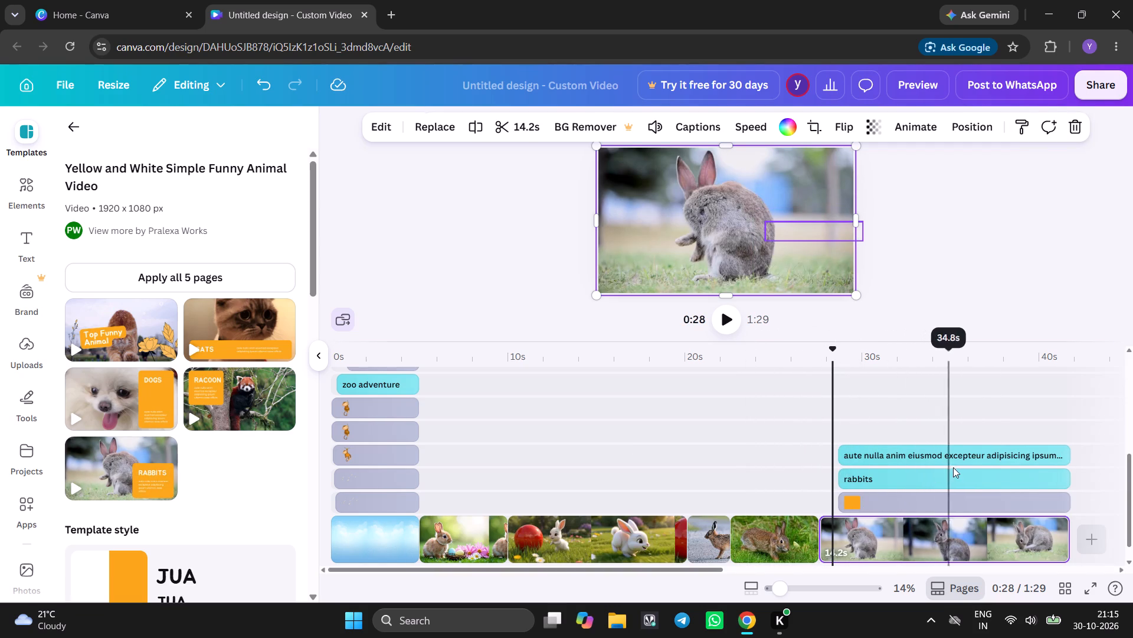
left_click(723, 314)
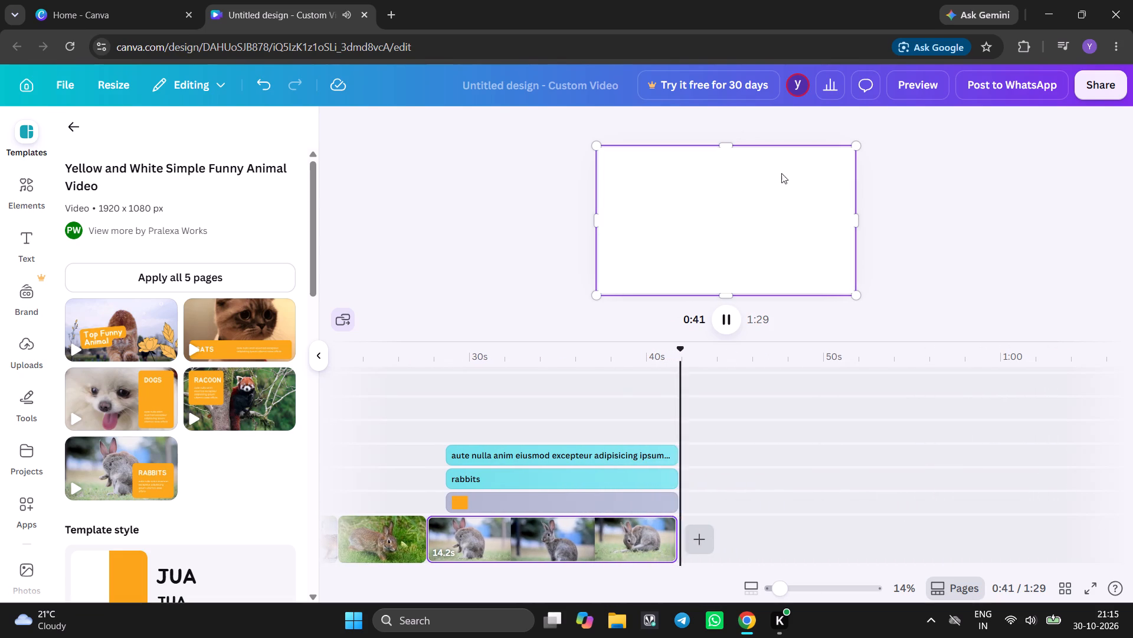
Replace the placeholder paragraph under the RABBITS heading with "cute animal in the medow eating grass.".
left_click(595, 457)
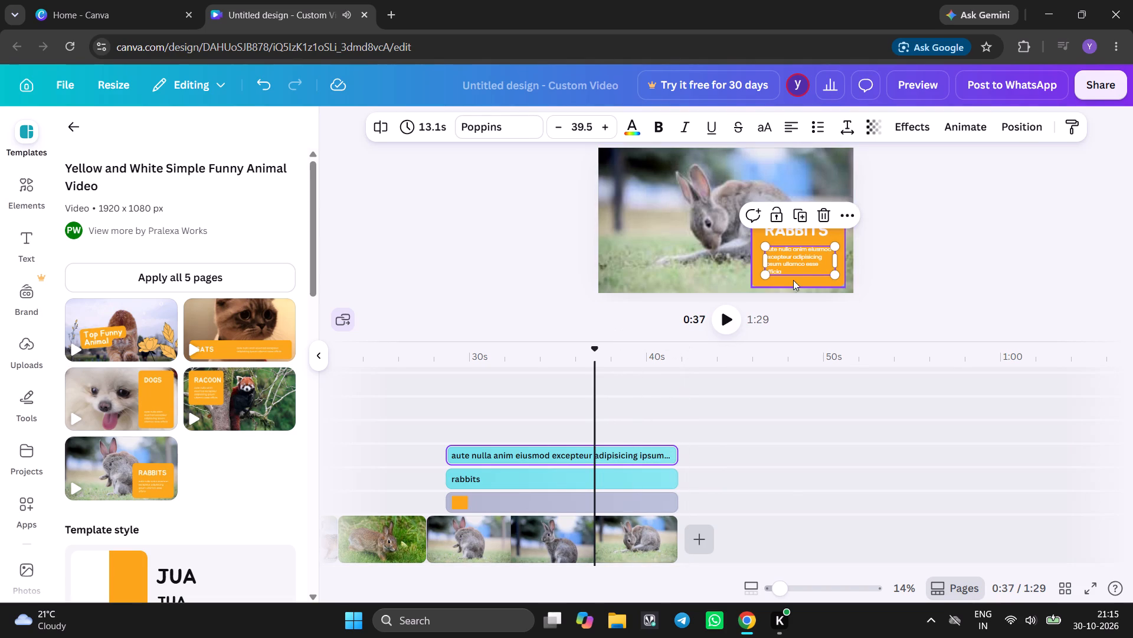
left_click(795, 266)
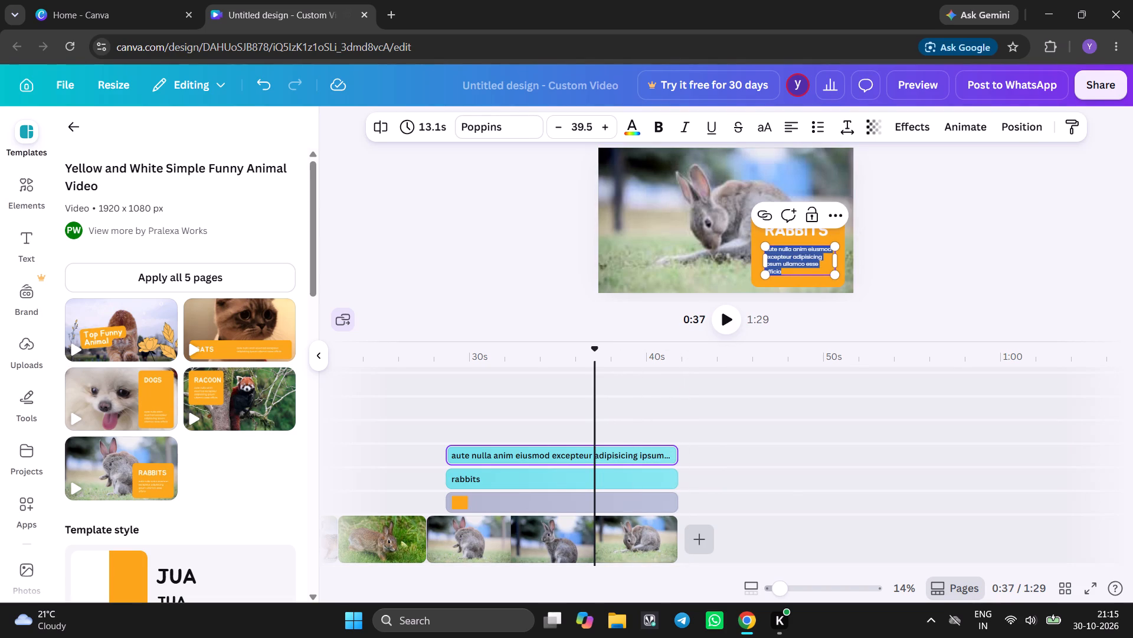
key("BackSpace")
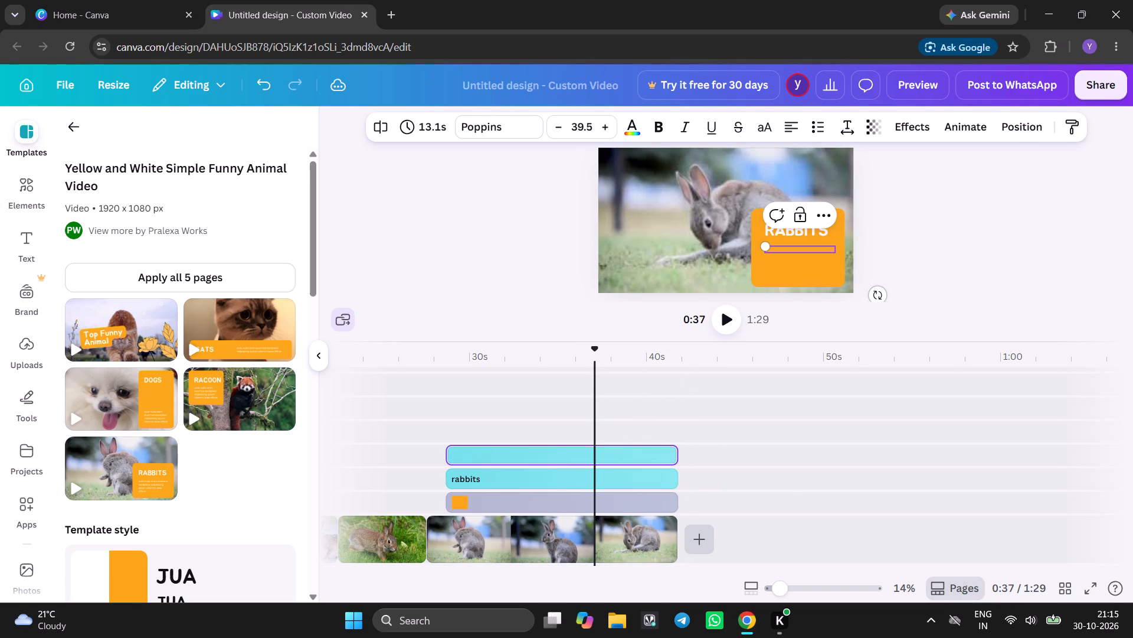
type("cute animal")
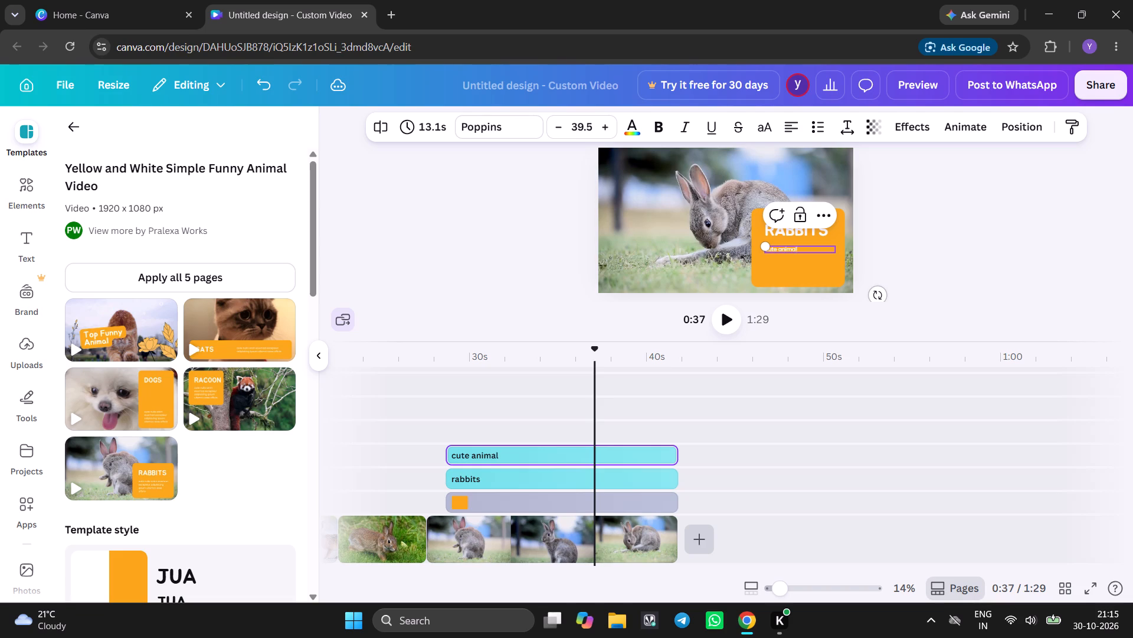
key("space")
type("in the medow")
key("space")
type("eatin")
type("g grass")
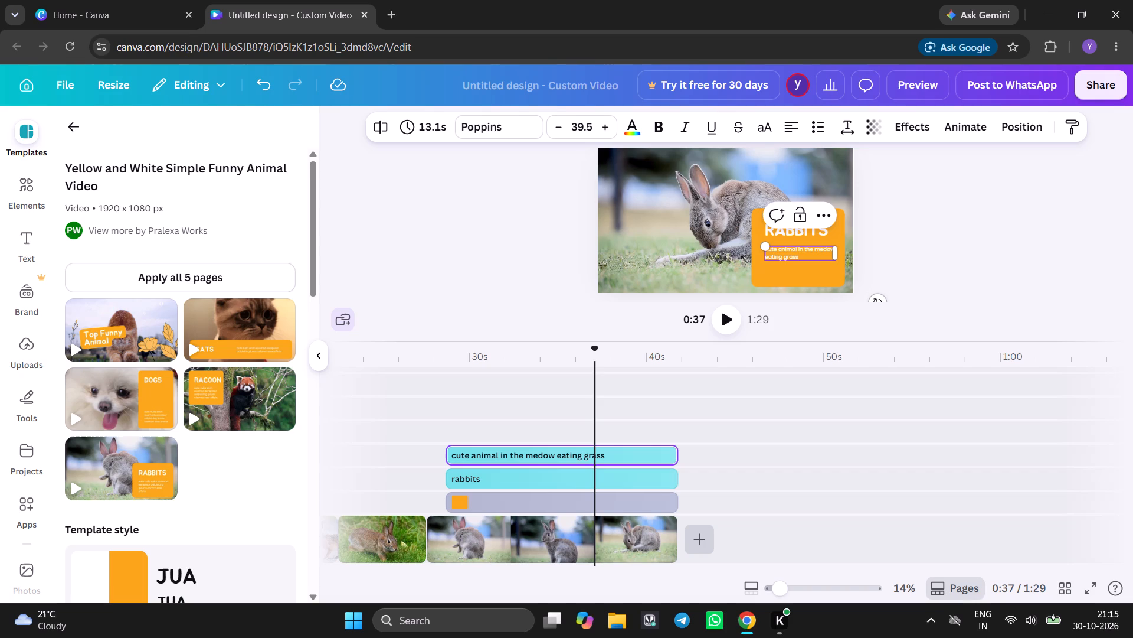
key("period")
key("Return")
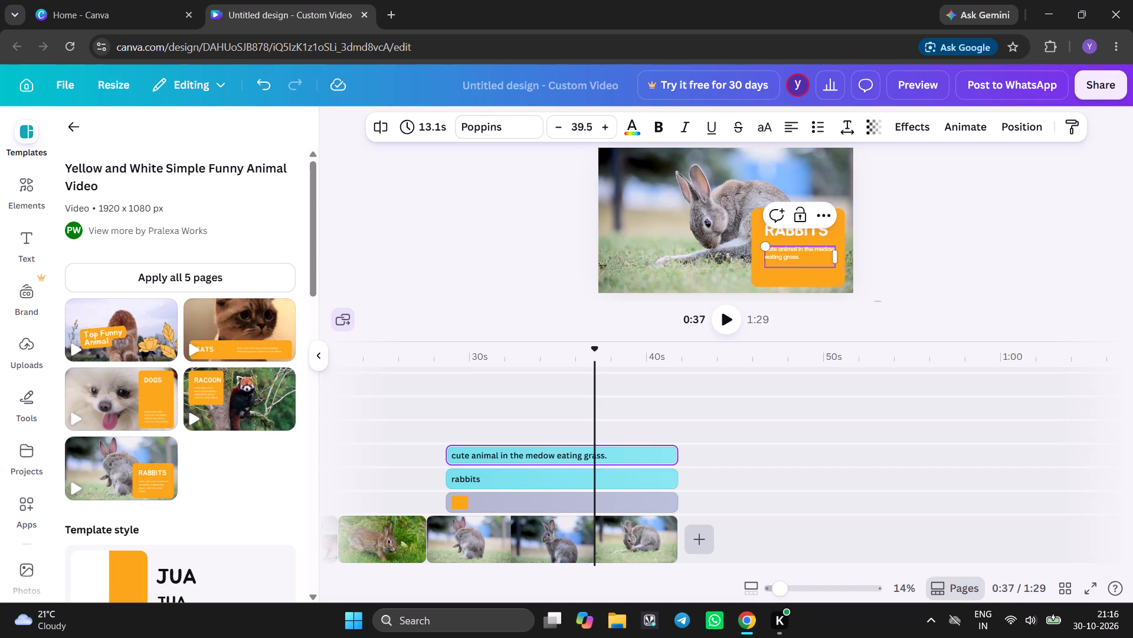
Inspect the orange caption box and play the new rabbits clip from its start at about 27 seconds.
left_click(463, 500)
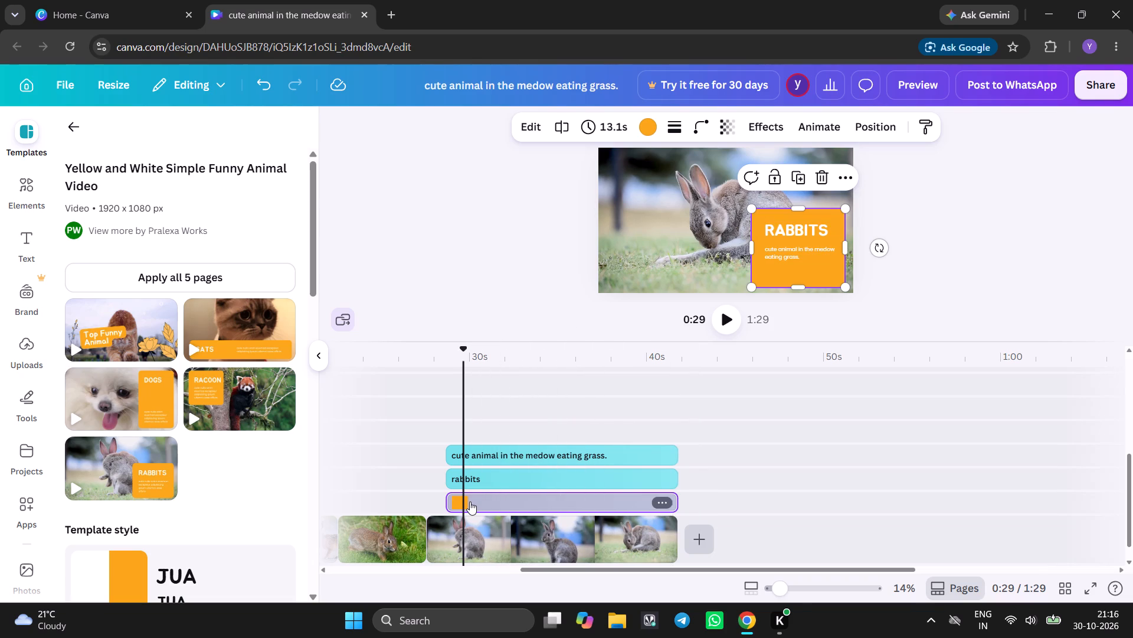
left_click(456, 412)
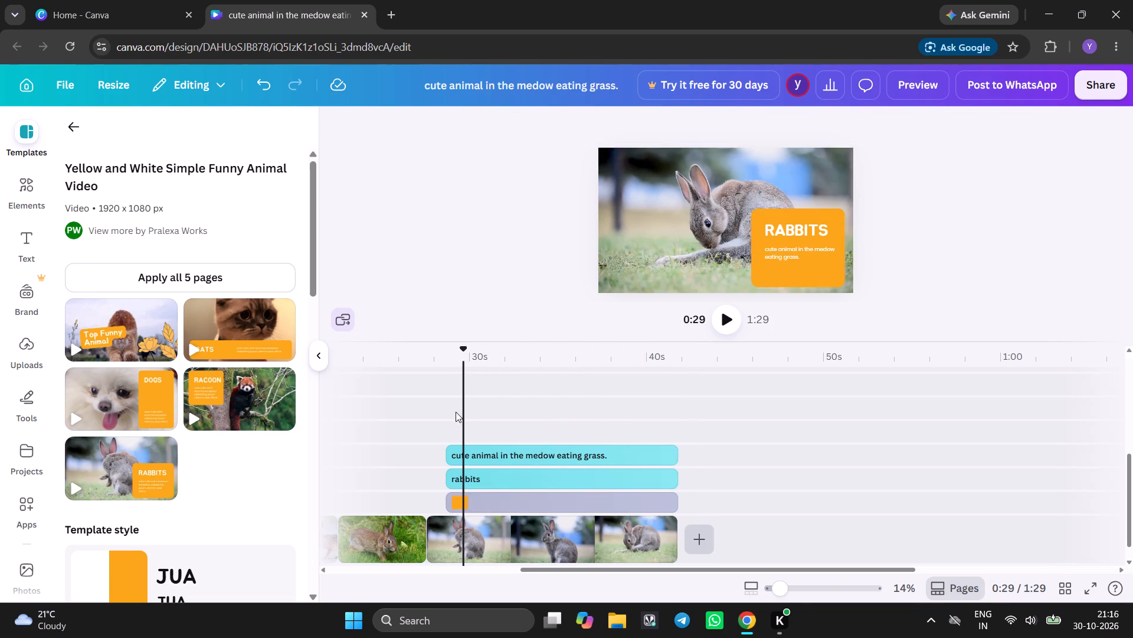
left_click(448, 412)
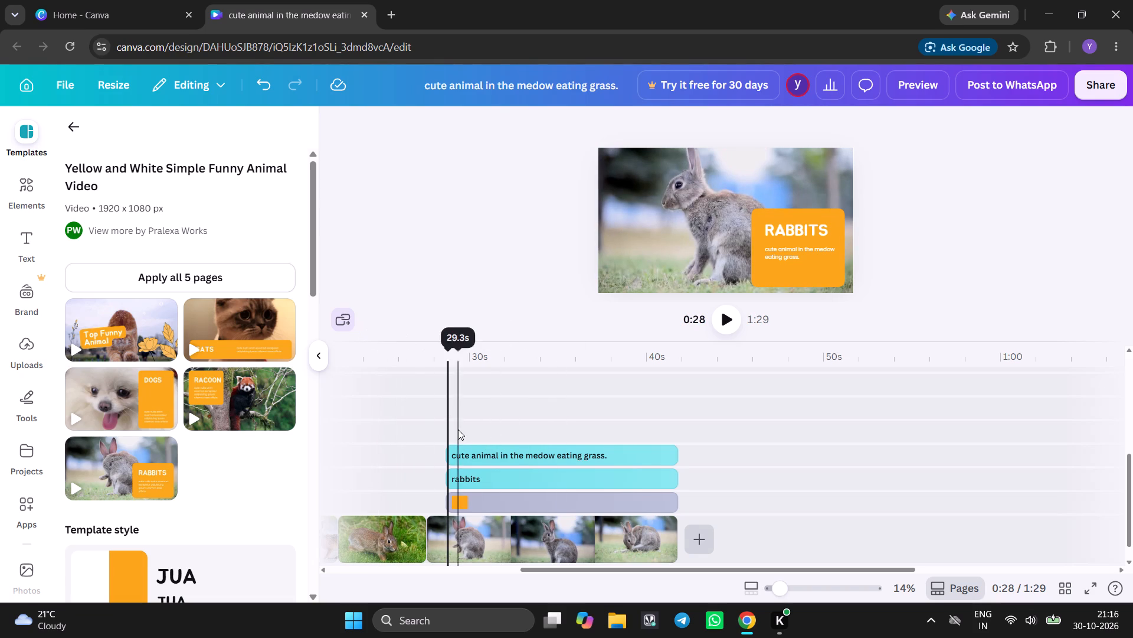
left_click(428, 441)
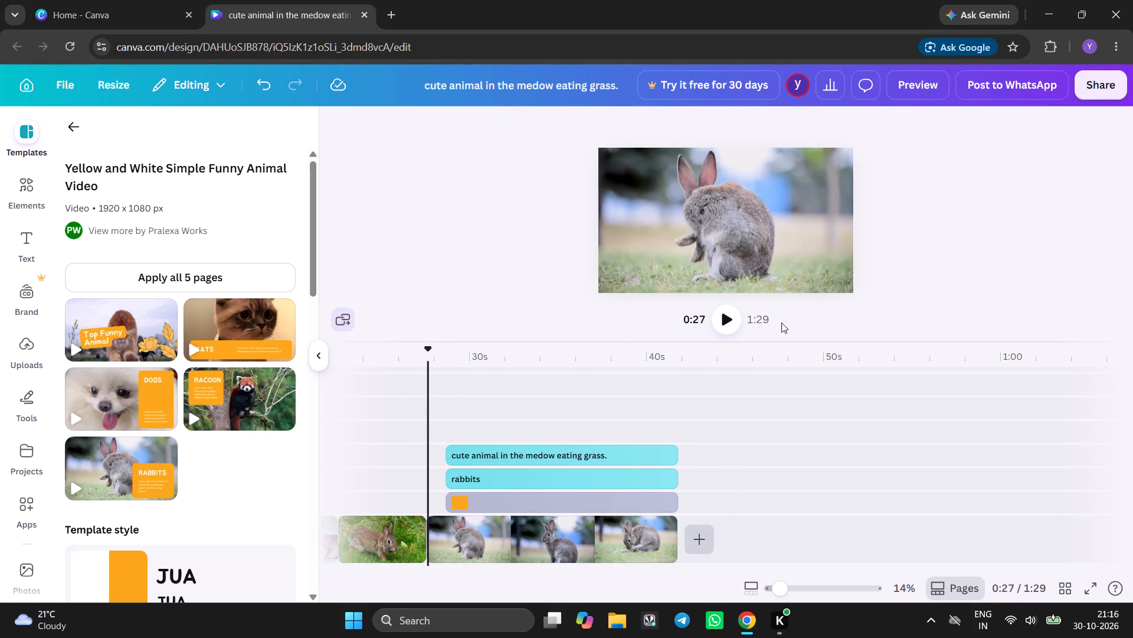
left_click(730, 317)
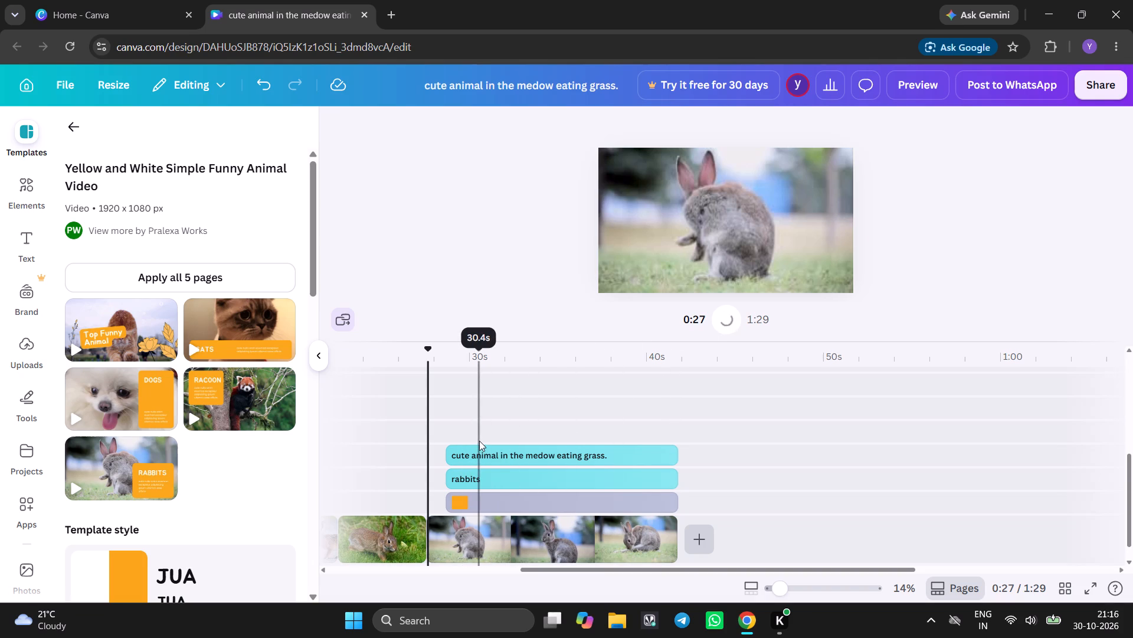
Extend the start of the "cute animal in the medow eating grass." text back into the Zoo Adventure intro, lasting 41.4 s.
left_click(467, 458)
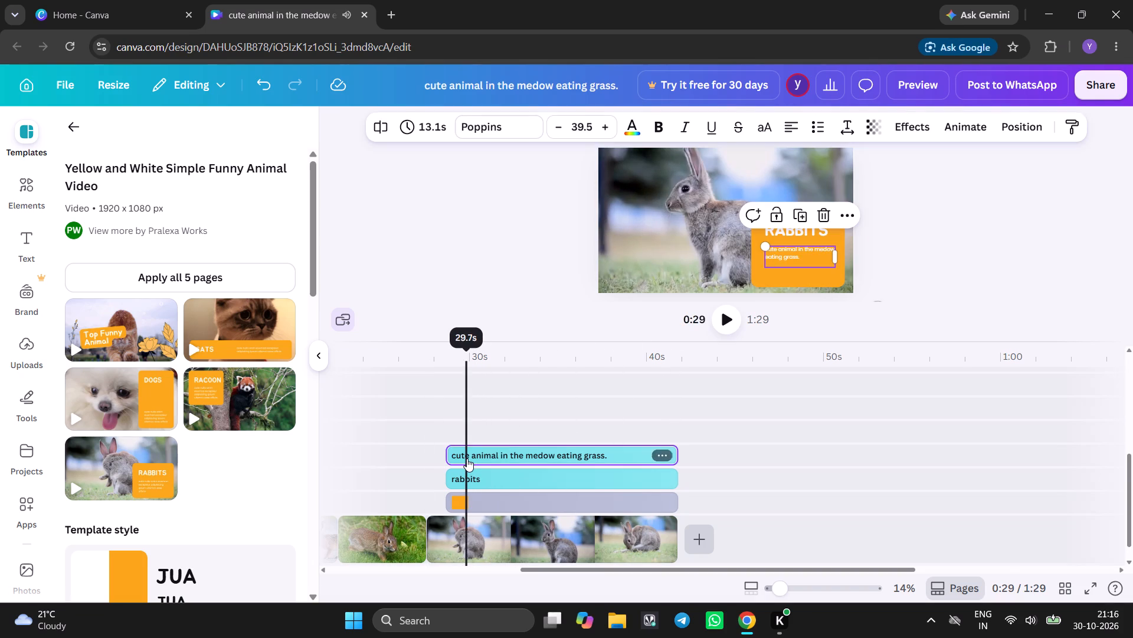
left_click_drag(449, 453, 468, 458)
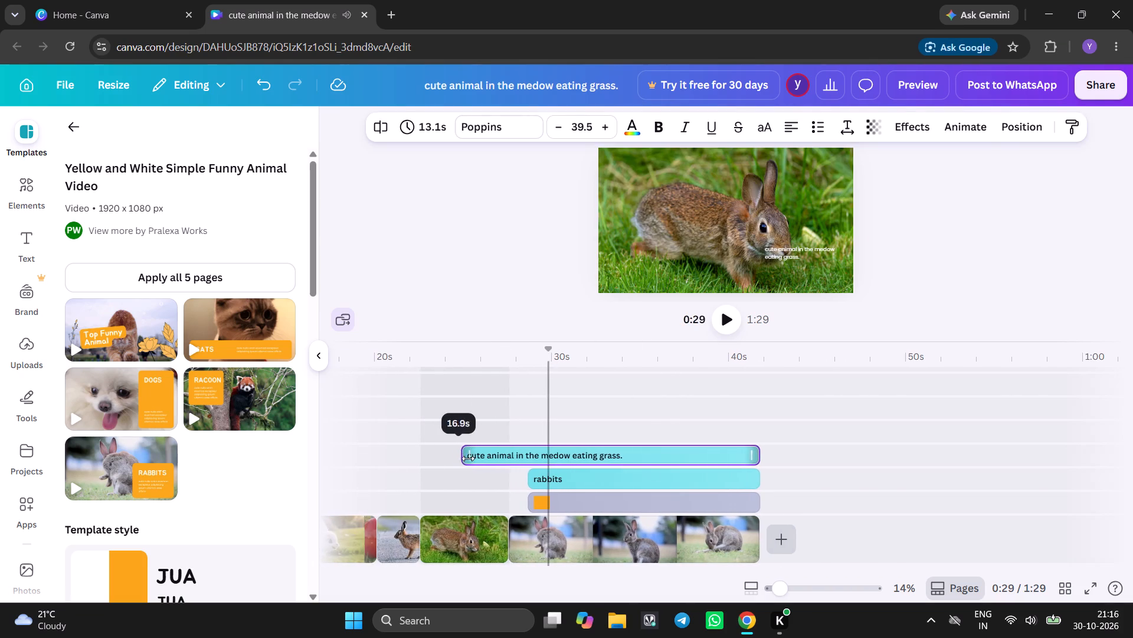
left_click_drag(468, 458, 414, 422)
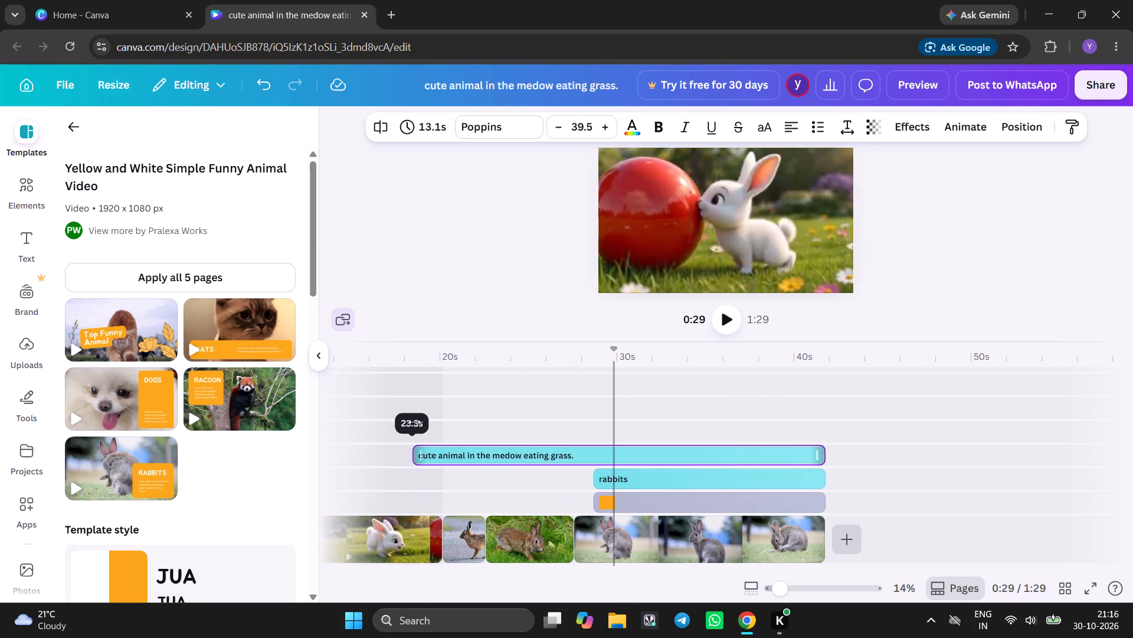
left_click_drag(414, 422, 407, 425)
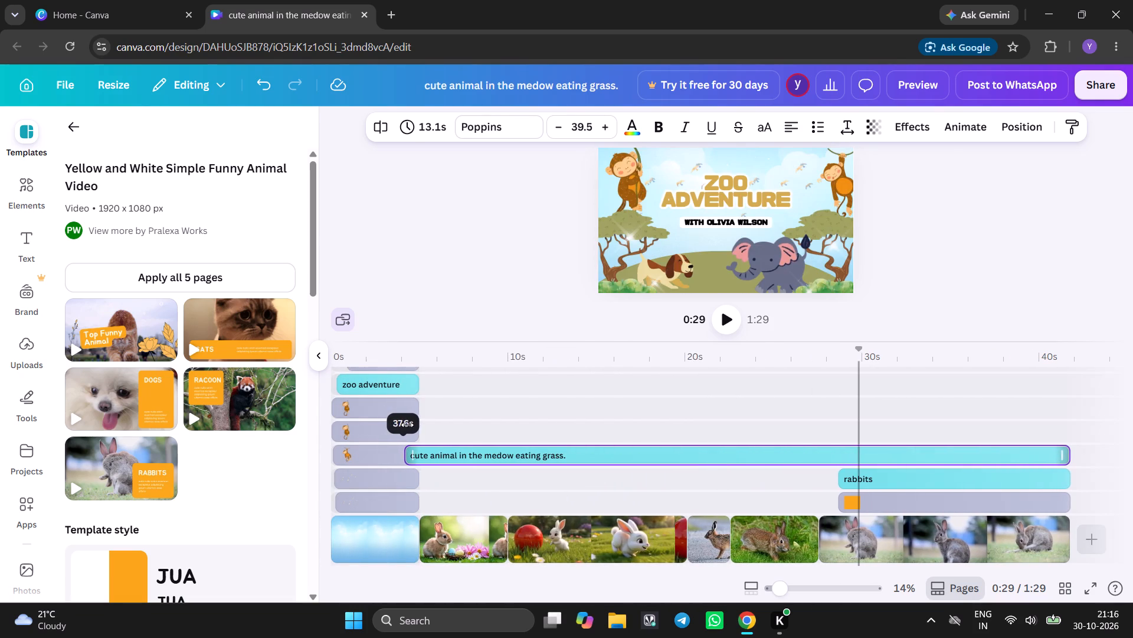
left_click_drag(407, 425, 349, 436)
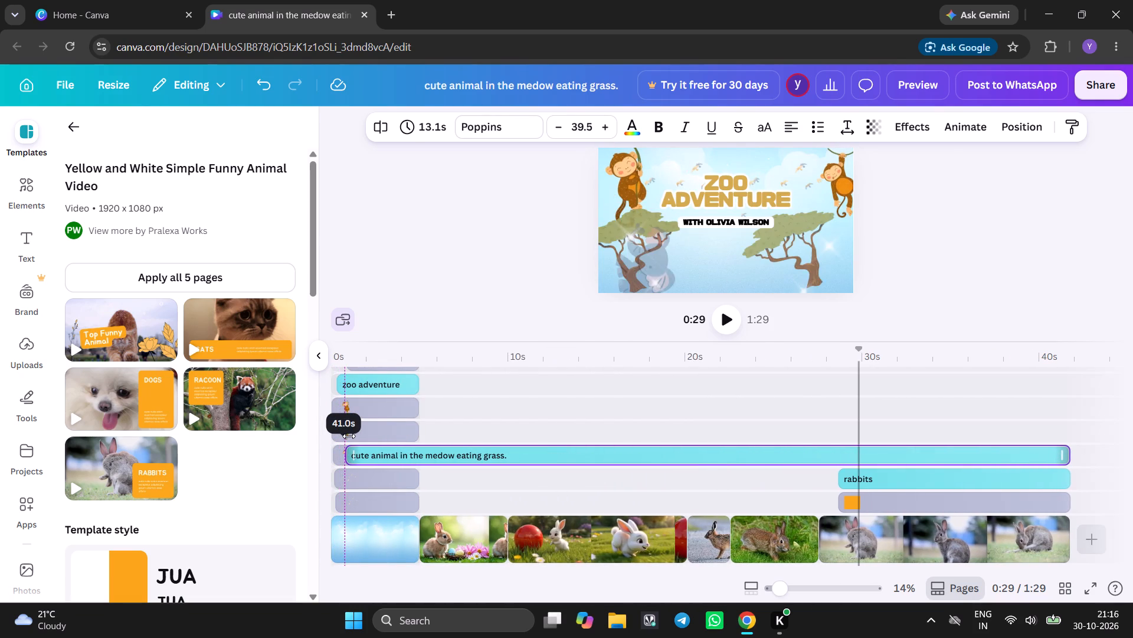
left_click_drag(349, 436, 341, 431)
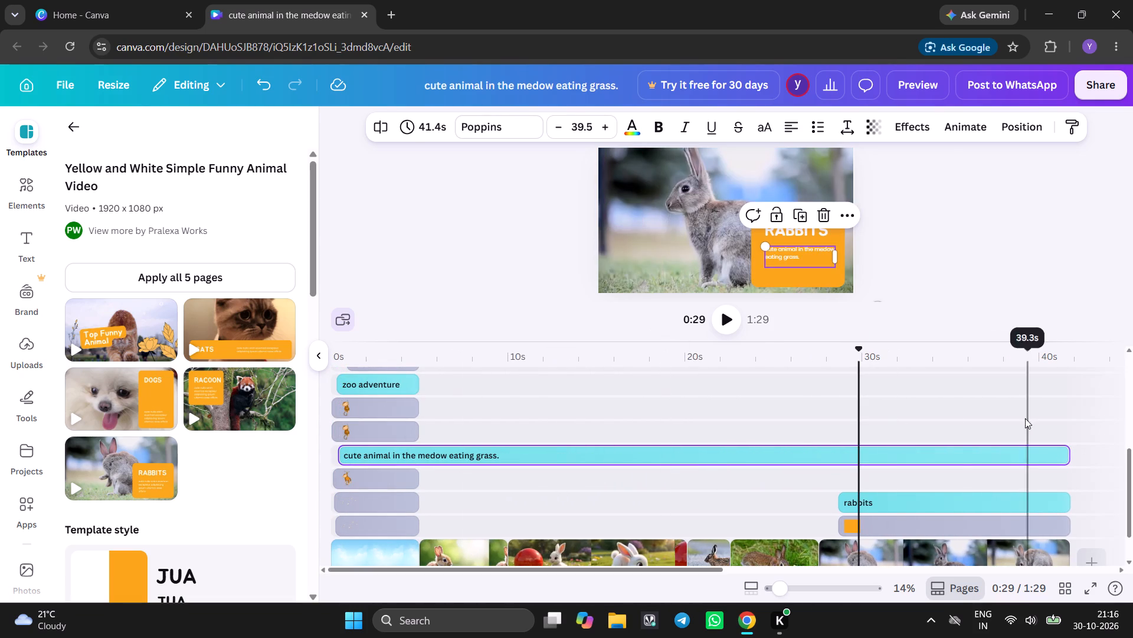
left_click(505, 274)
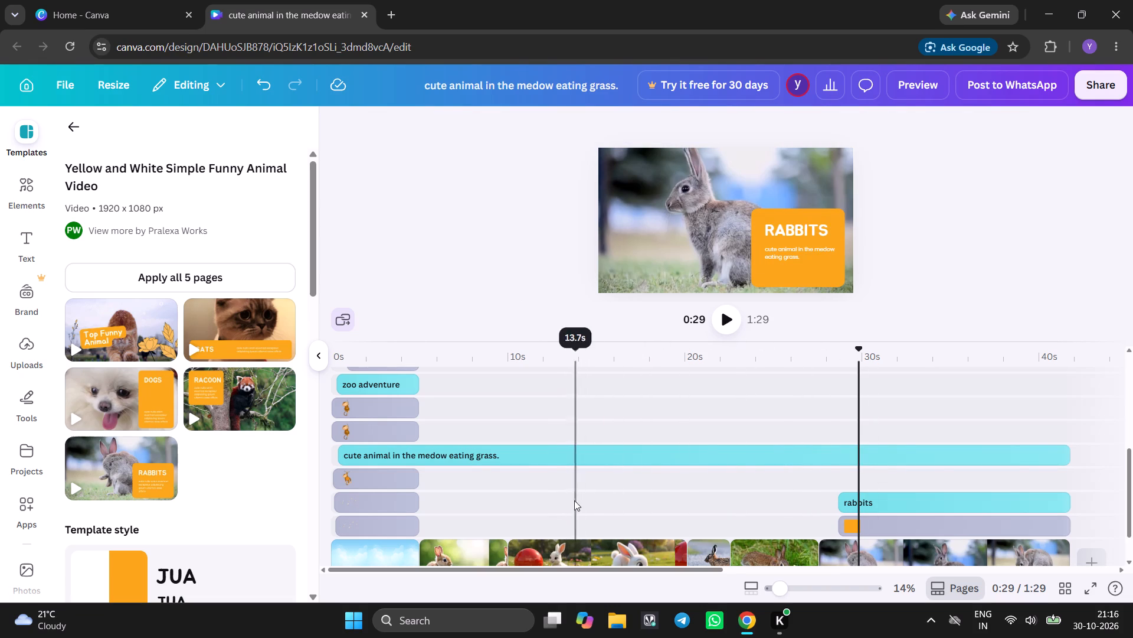
Play the video from about 1 second into the Zoo Adventure intro to check the extended caption.
scroll(545, 499, "right", 9)
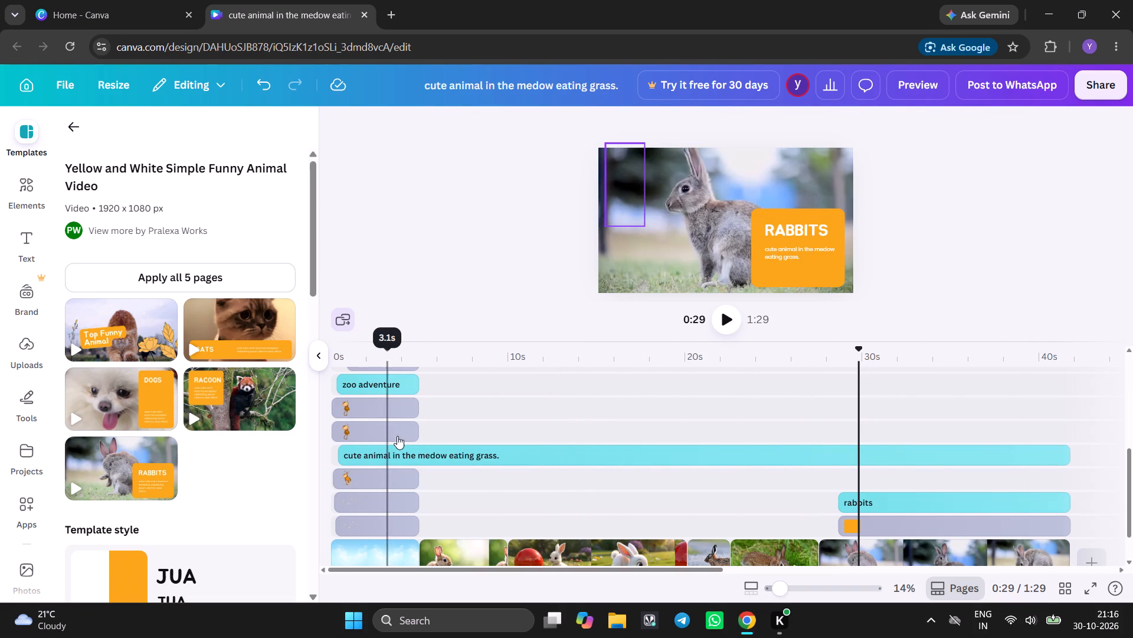
left_click(351, 441)
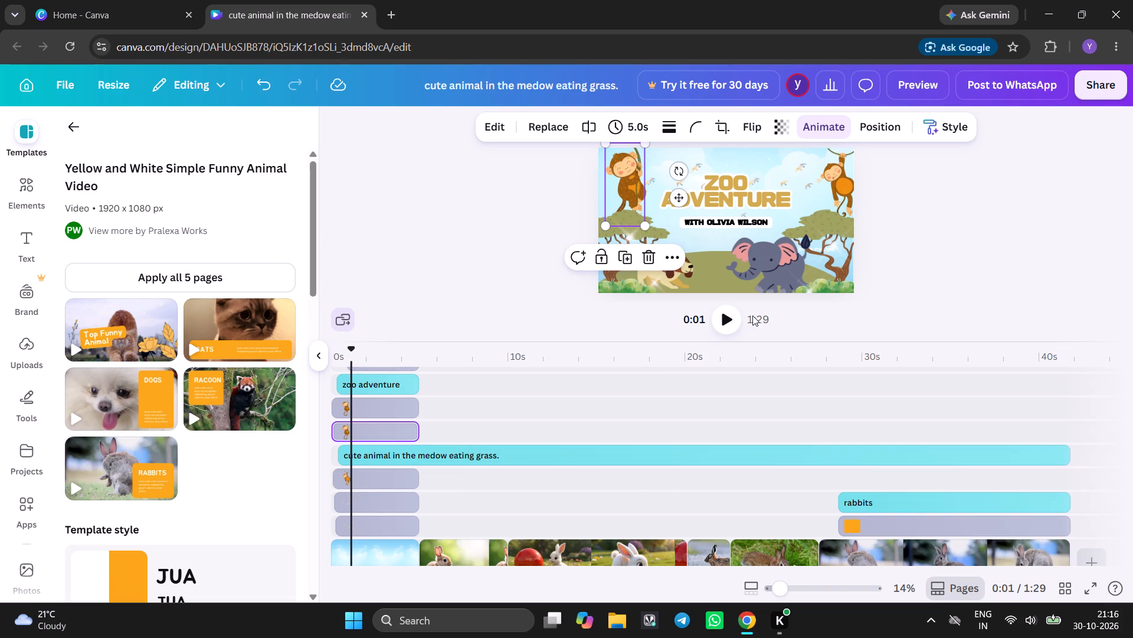
left_click(725, 317)
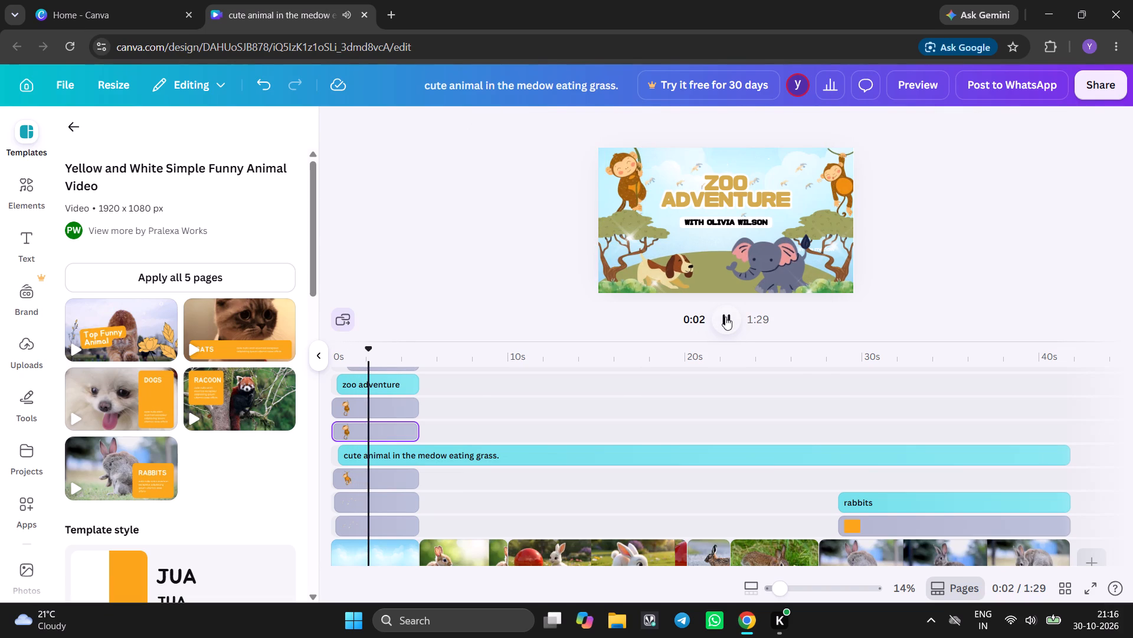
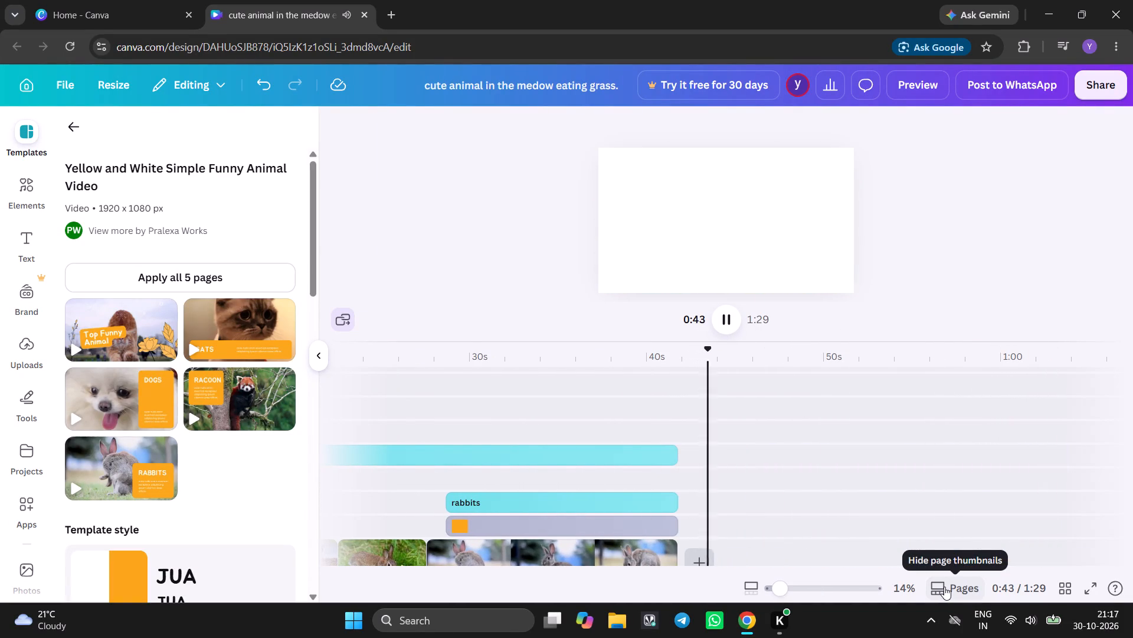
Trim the end of the rabbit eating audio back to the end of the last rabbits clip, lasting 41.7 s.
scroll(831, 461, "down", 1)
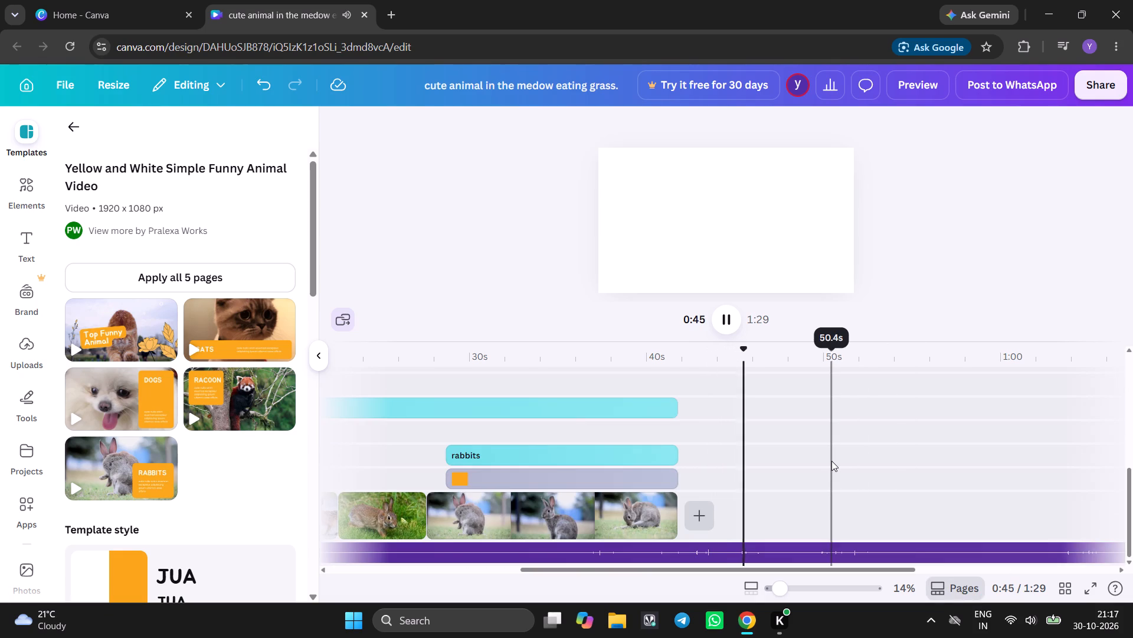
scroll(831, 461, "down", 1)
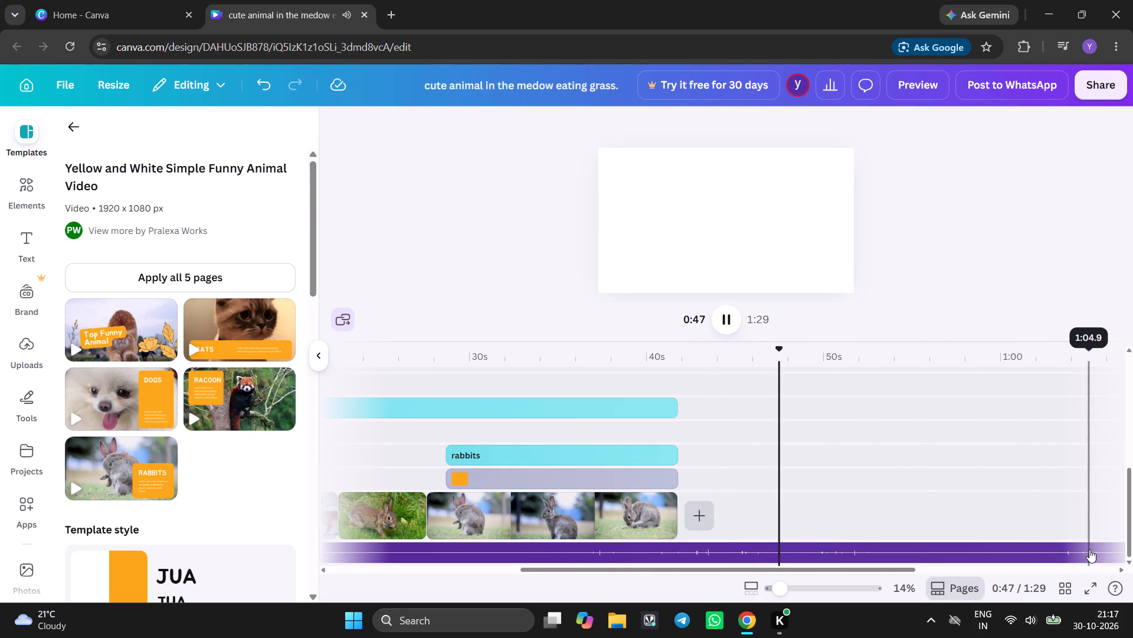
left_click(905, 568)
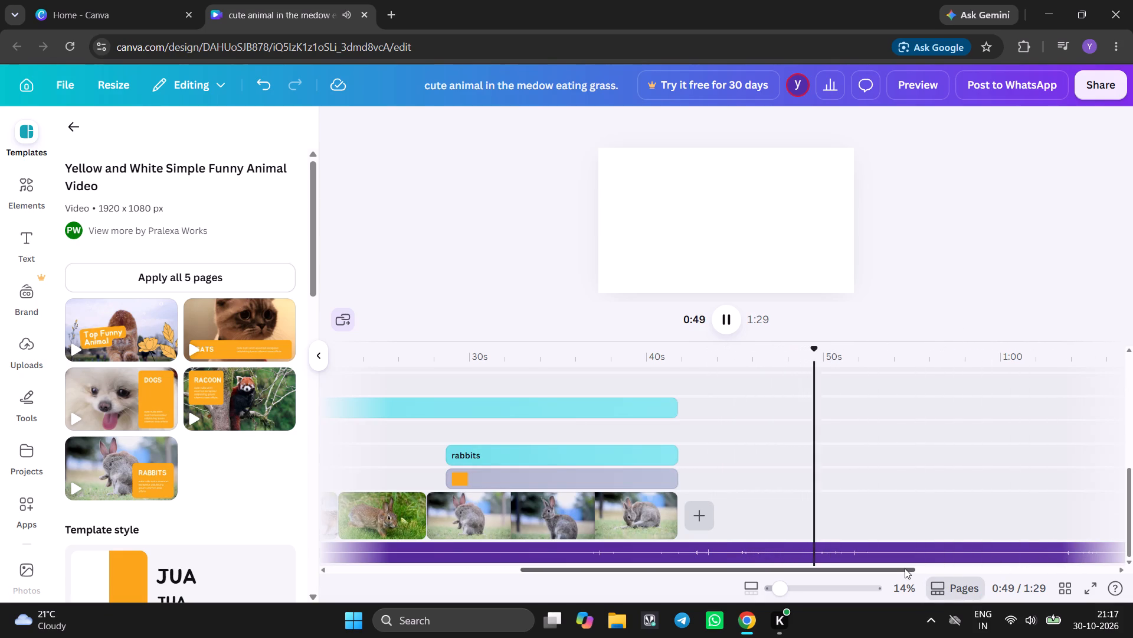
left_click_drag(905, 568, 1132, 581)
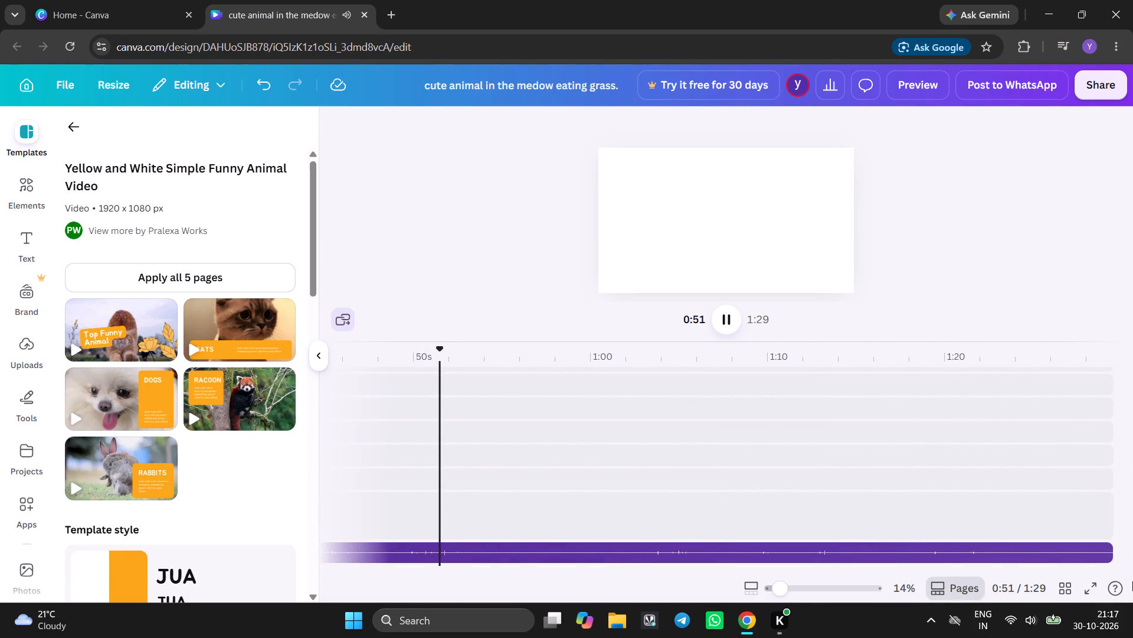
left_click(1104, 551)
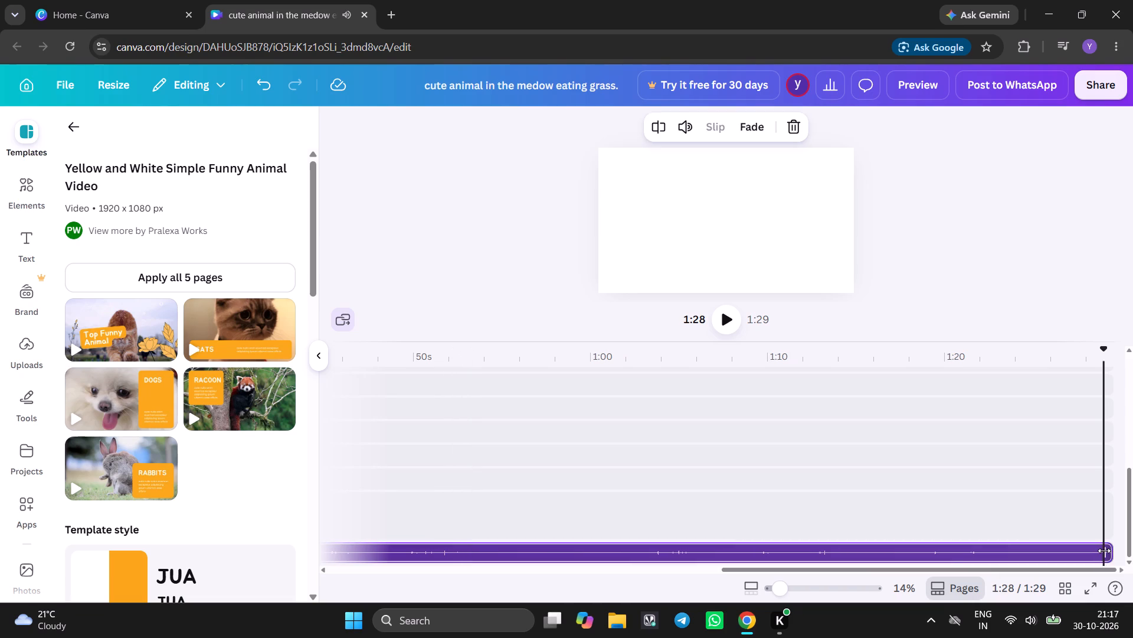
left_click_drag(1104, 551, 449, 637)
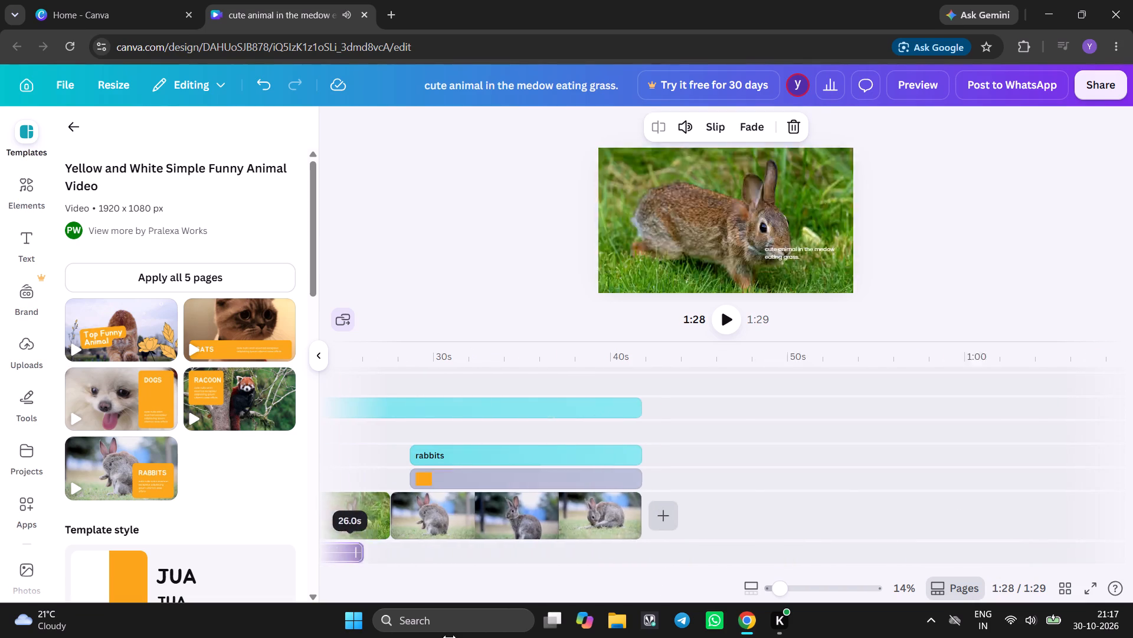
left_click_drag(449, 637, 669, 633)
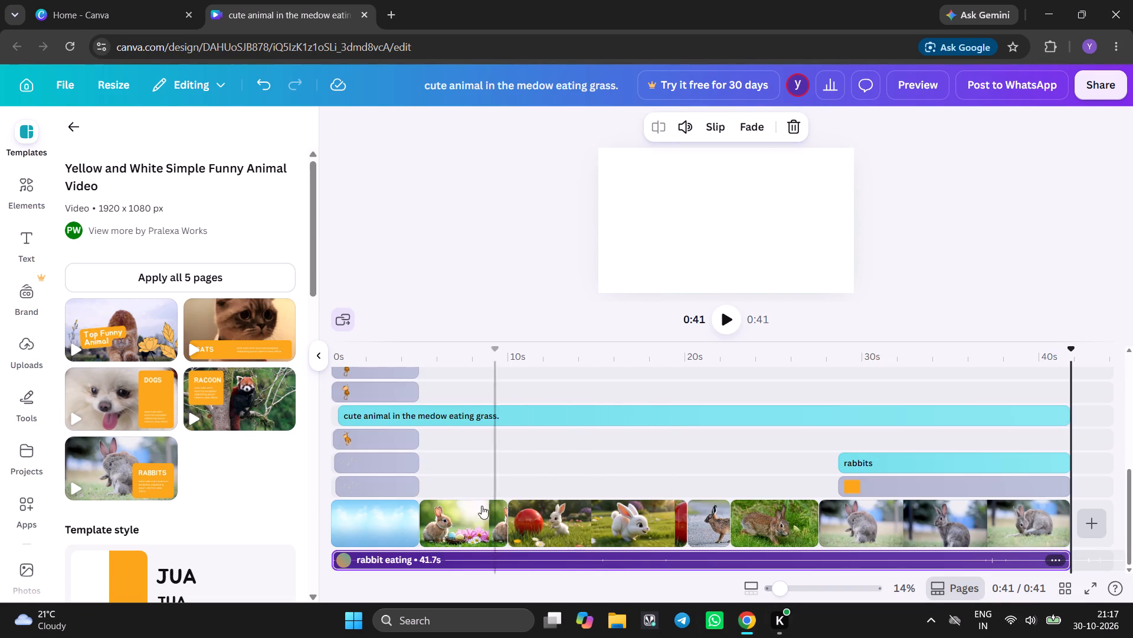
Play the video from the very start to check the intro and the first rabbit clip.
left_click(335, 494)
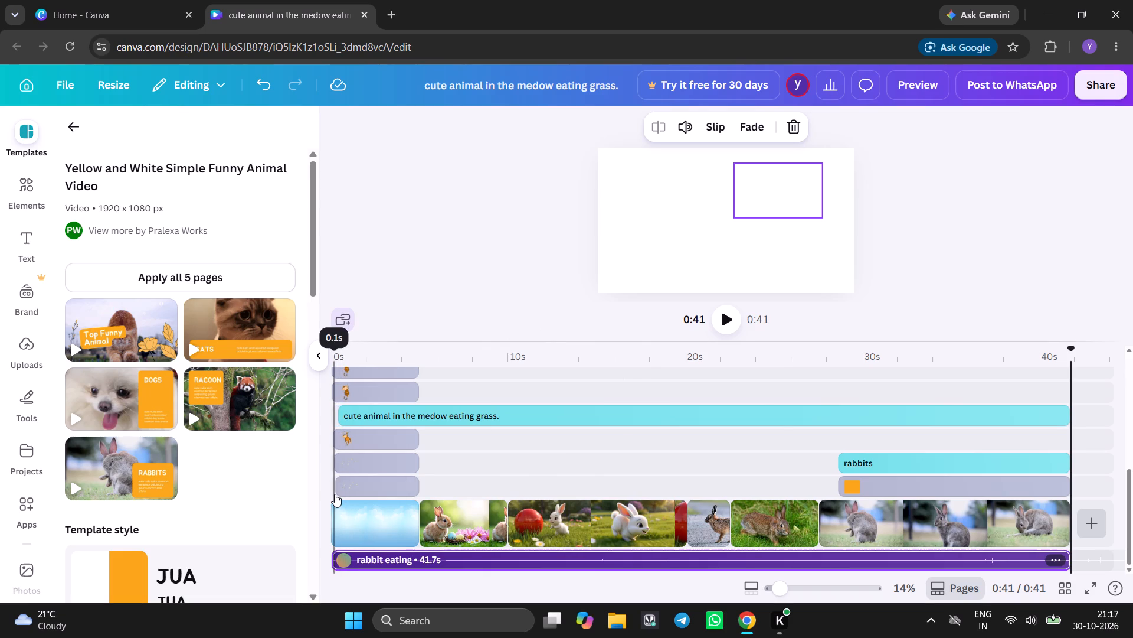
left_click(723, 315)
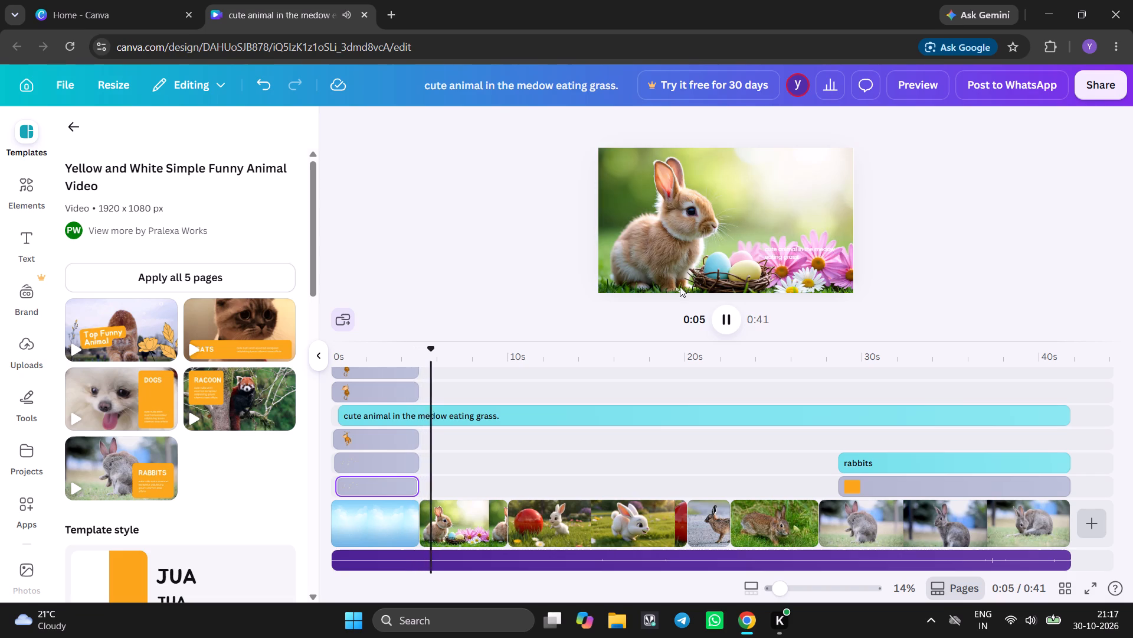
Replace the name line under the Zoo Adventure title with "with cute bunny".
left_click(380, 458)
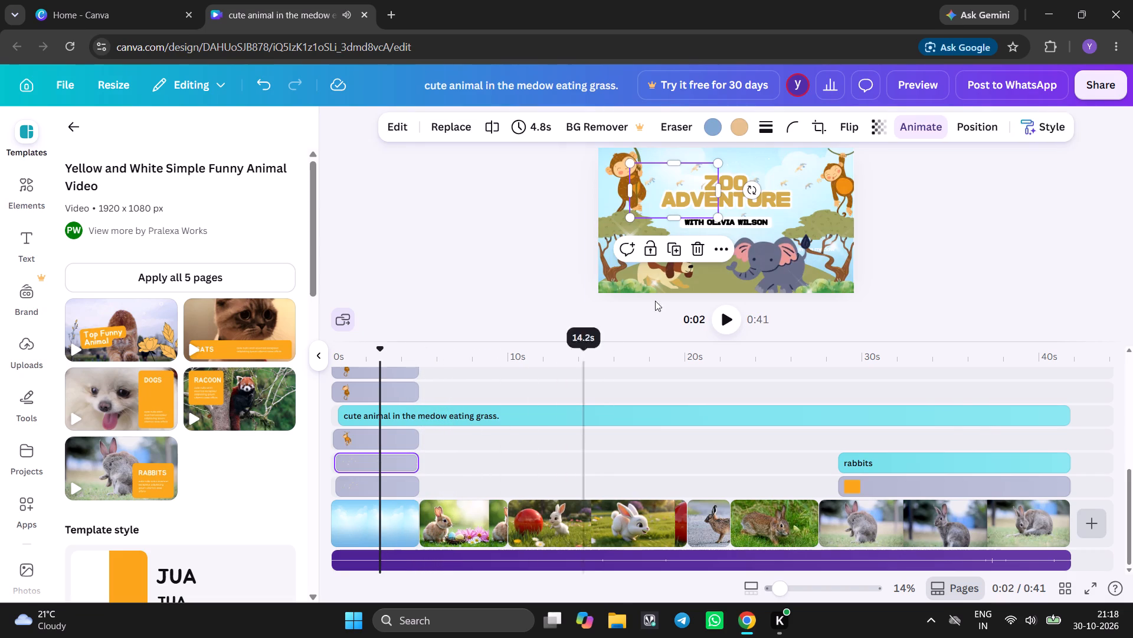
left_click(742, 225)
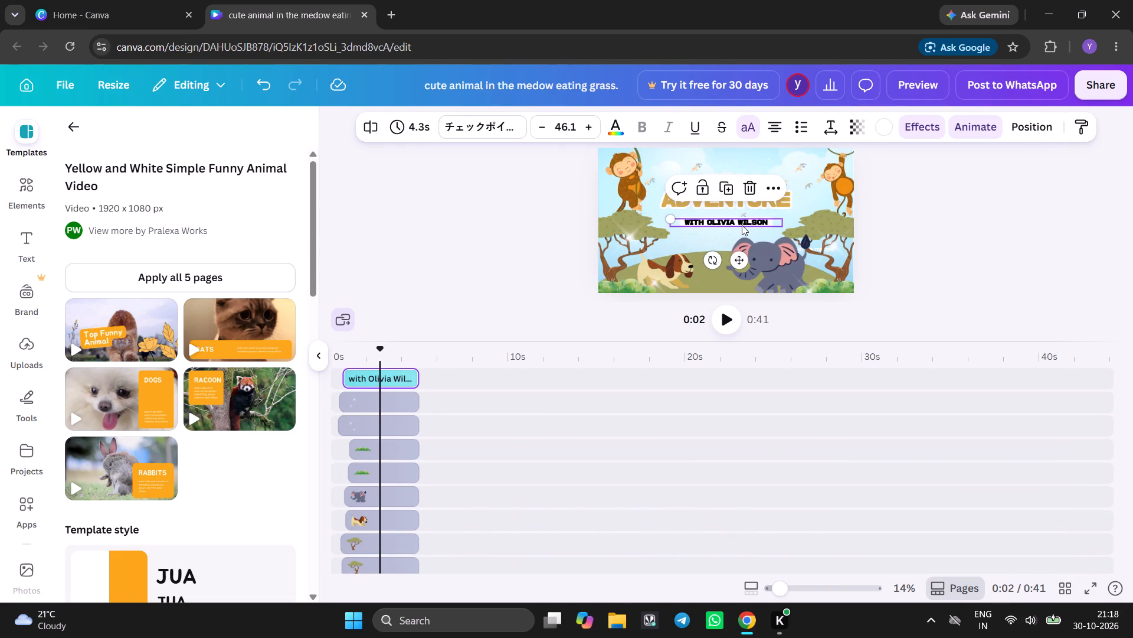
left_click(763, 223)
key("BackSpace")
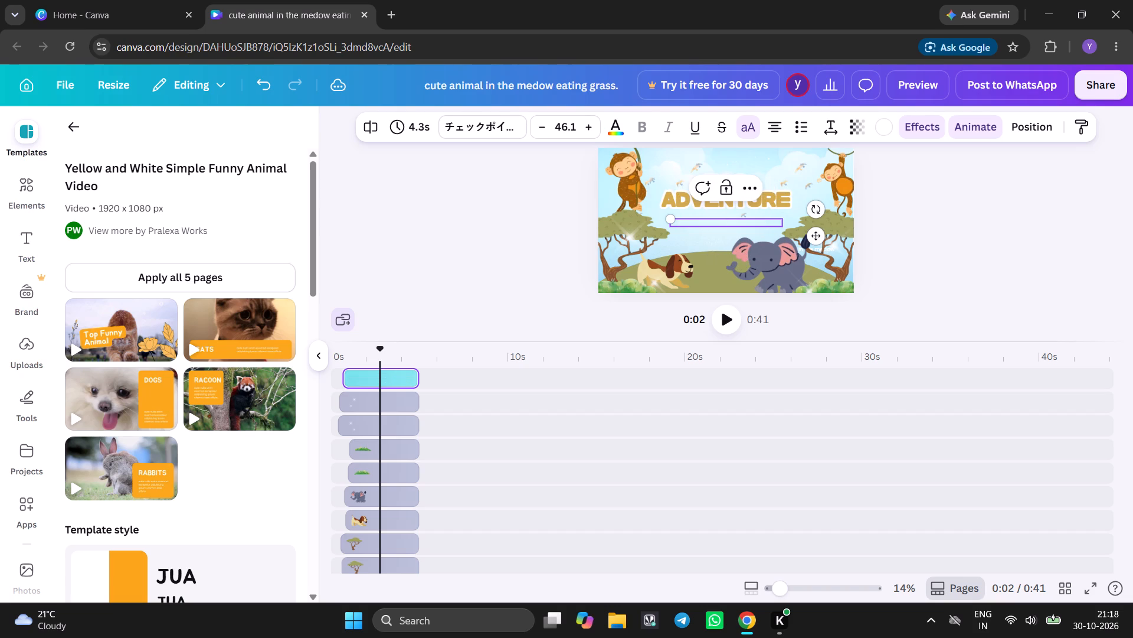
type("with")
key("space")
type("cute")
key("space")
type("bunny")
key("Return")
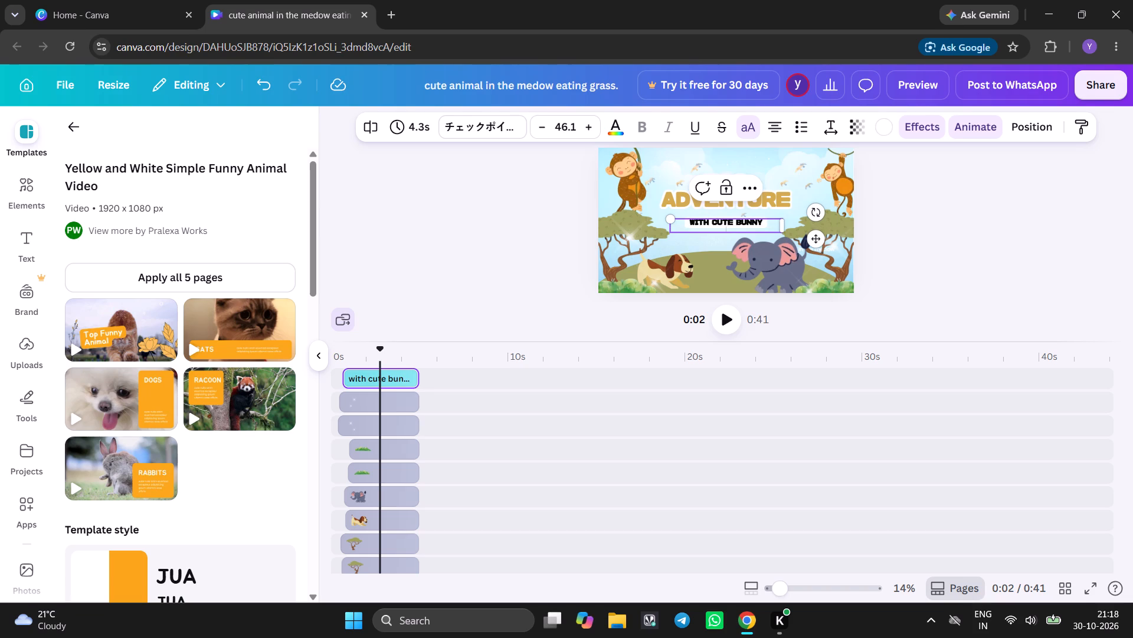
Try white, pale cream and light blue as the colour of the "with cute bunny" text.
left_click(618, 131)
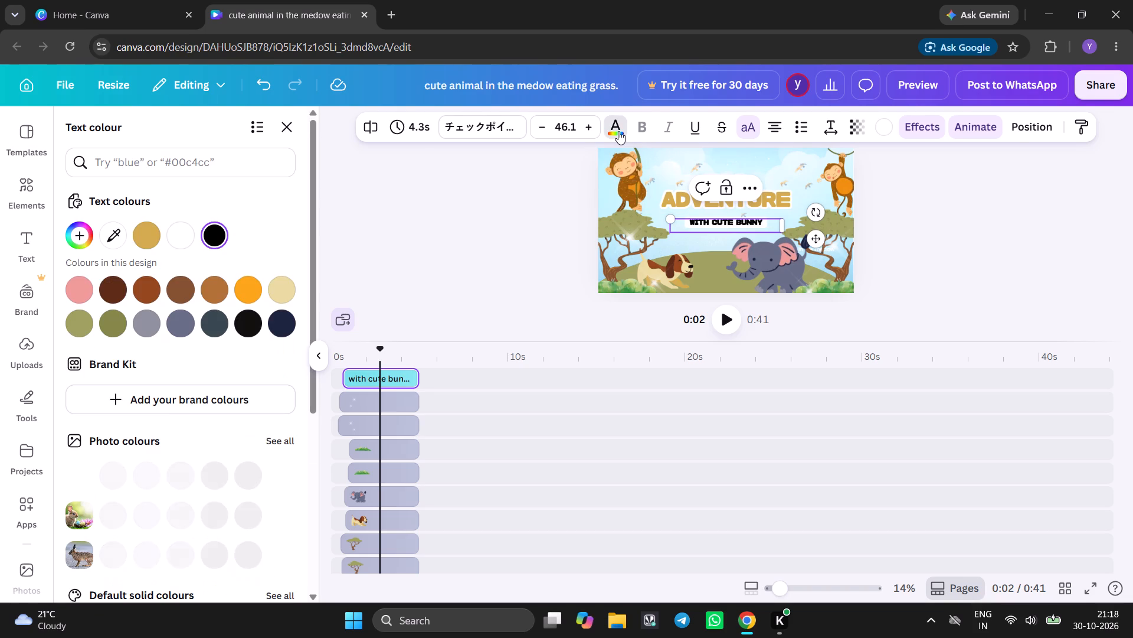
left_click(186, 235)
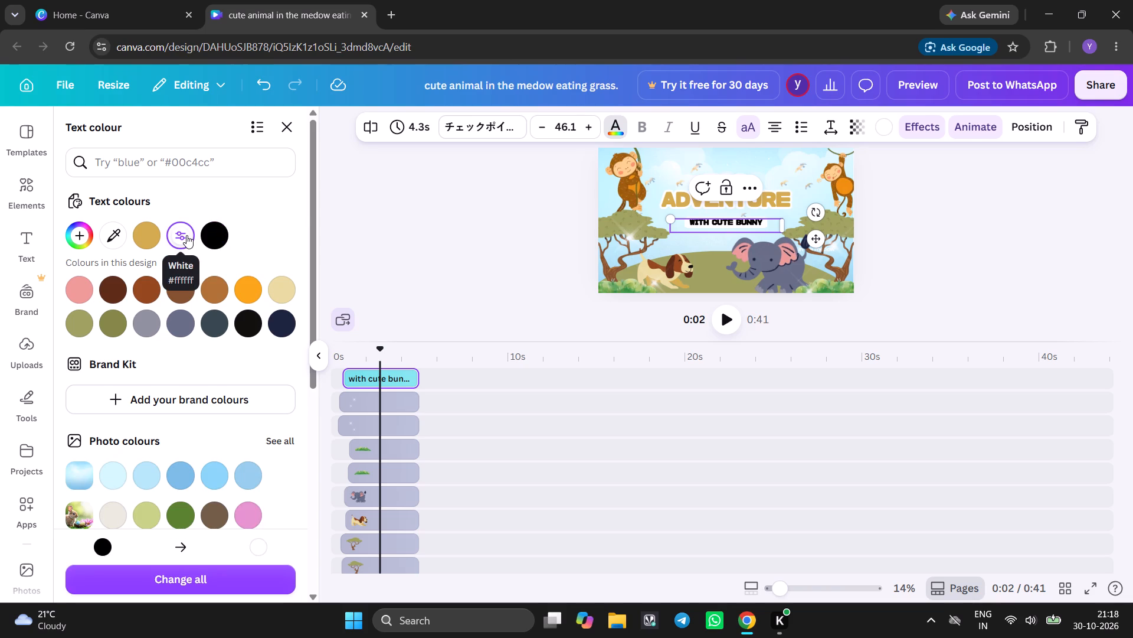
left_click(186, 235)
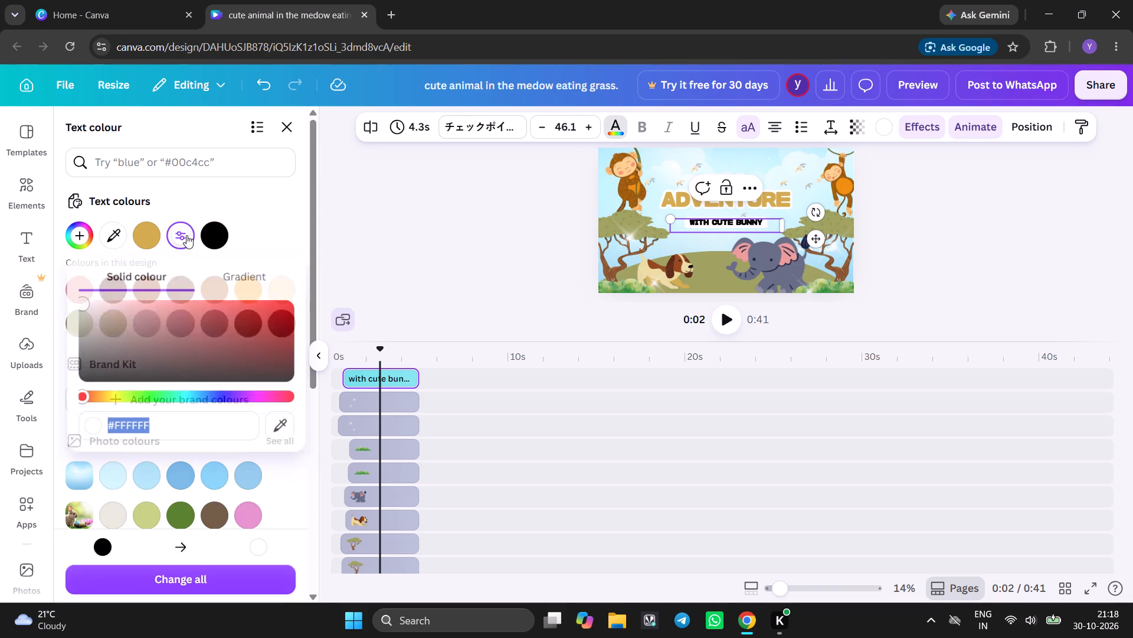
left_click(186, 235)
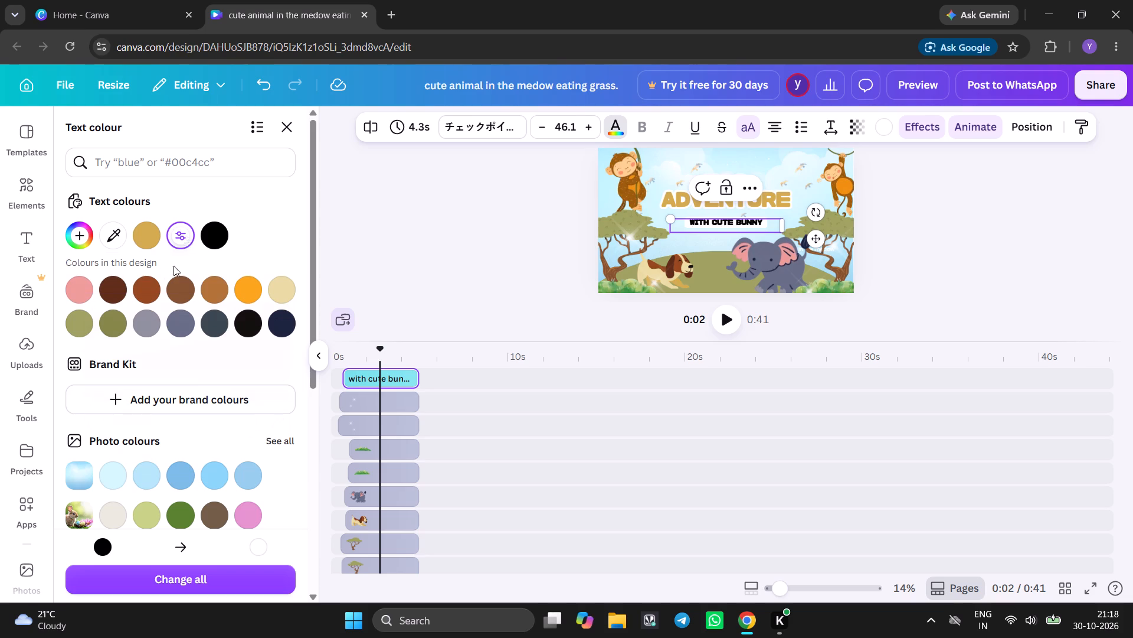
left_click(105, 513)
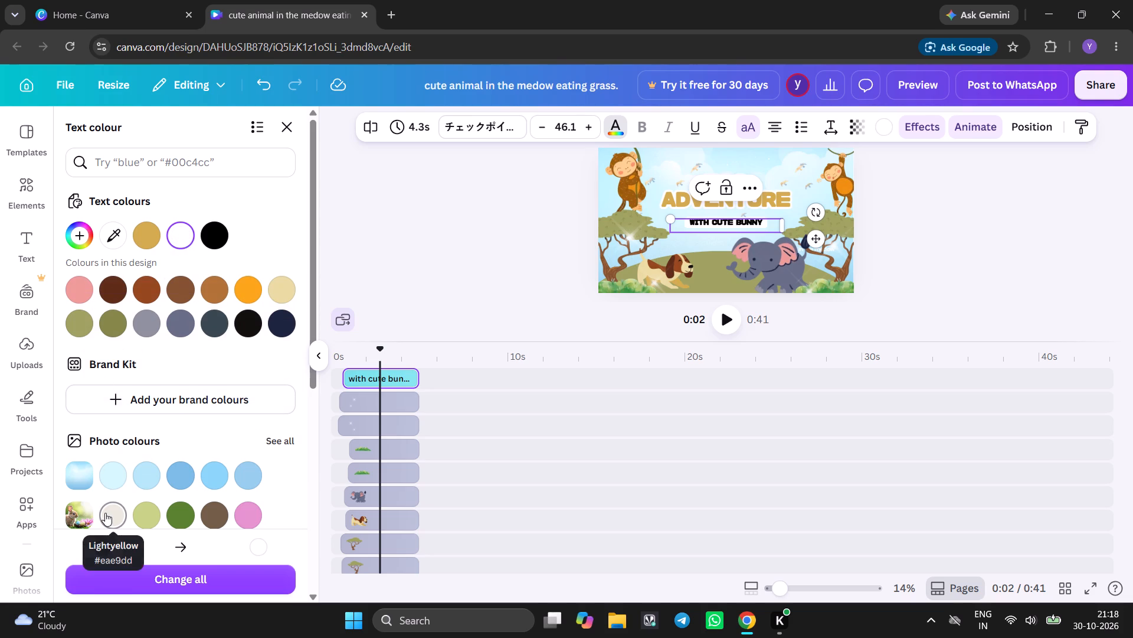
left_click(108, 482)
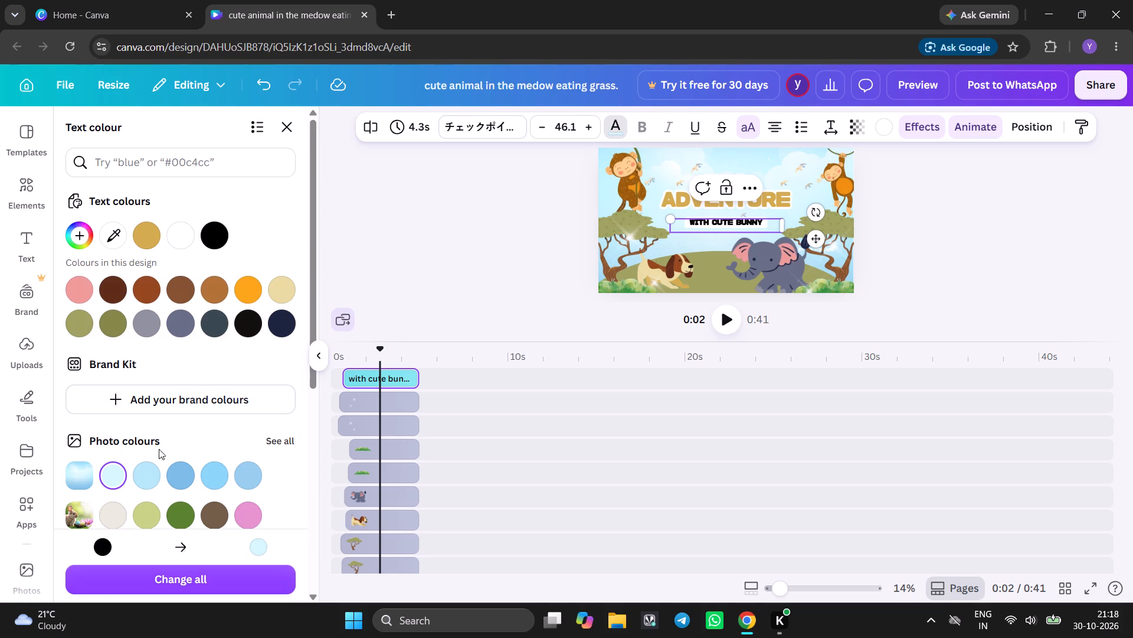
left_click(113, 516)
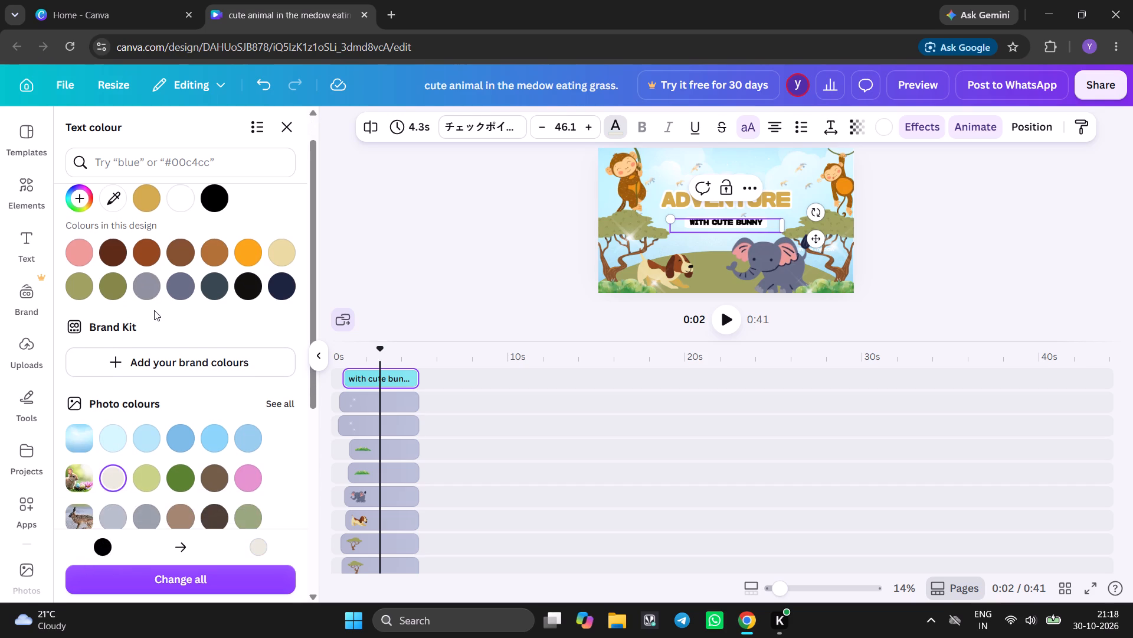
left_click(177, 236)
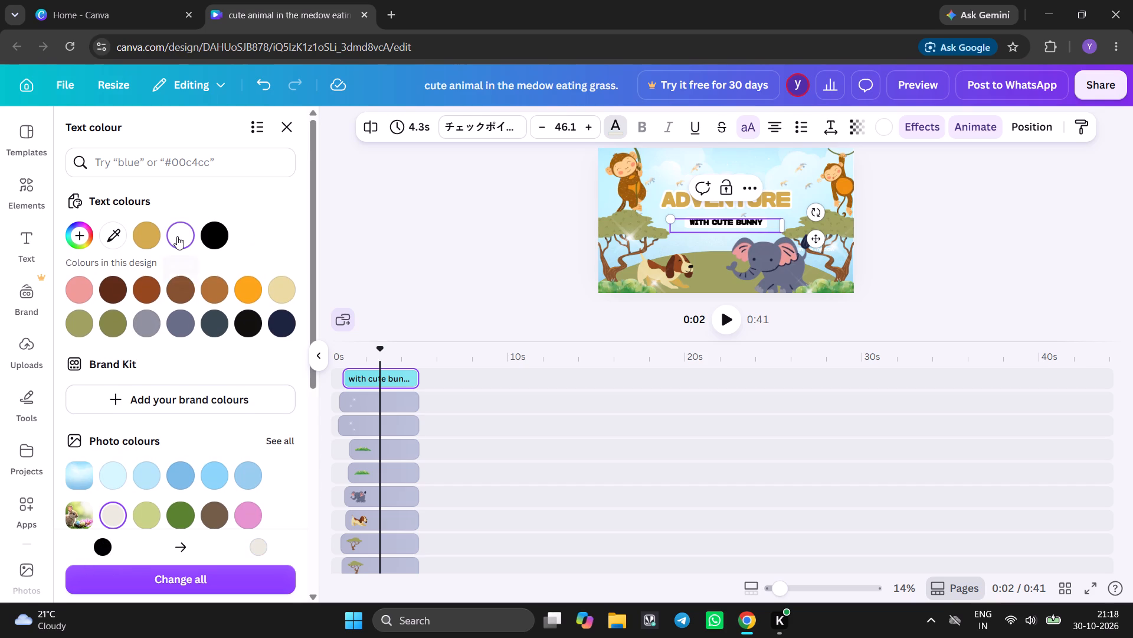
Change the "with cute bunny" text colour to the design's bright orange, replacing all black on the page.
left_click(237, 285)
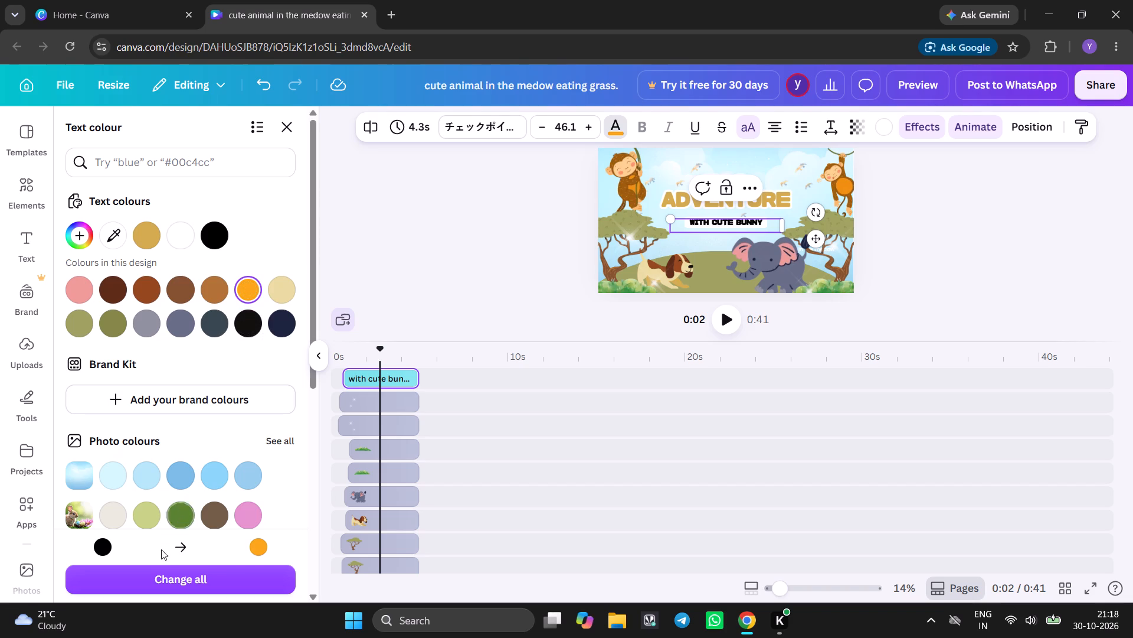
left_click(171, 574)
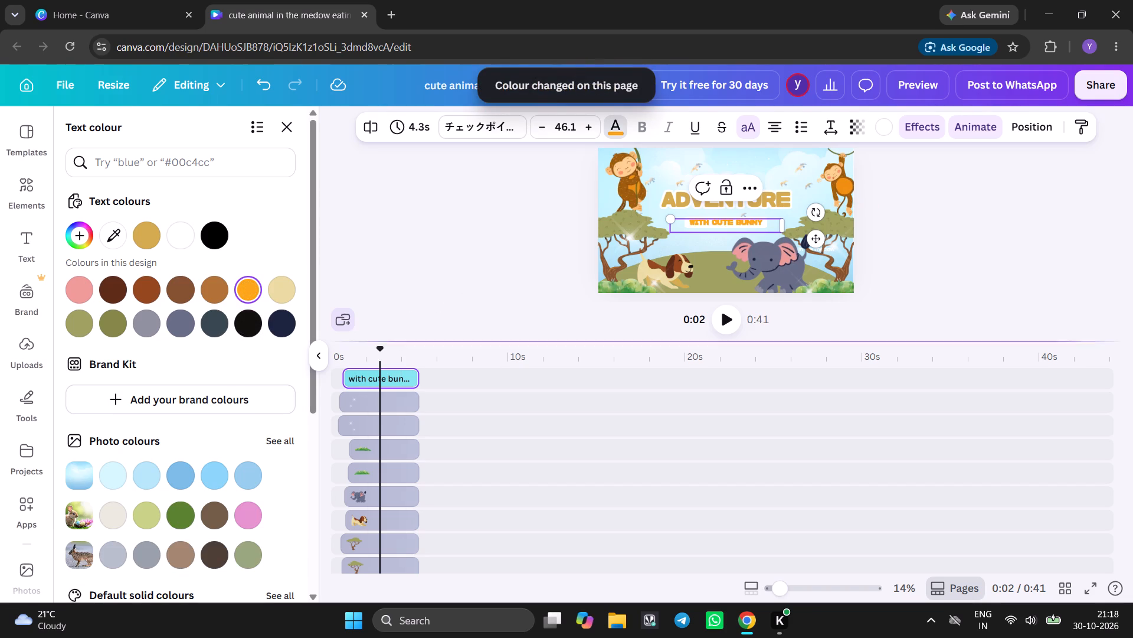
Play the whole video in the editor from just after the start of the Zoo Adventure intro.
left_click(346, 450)
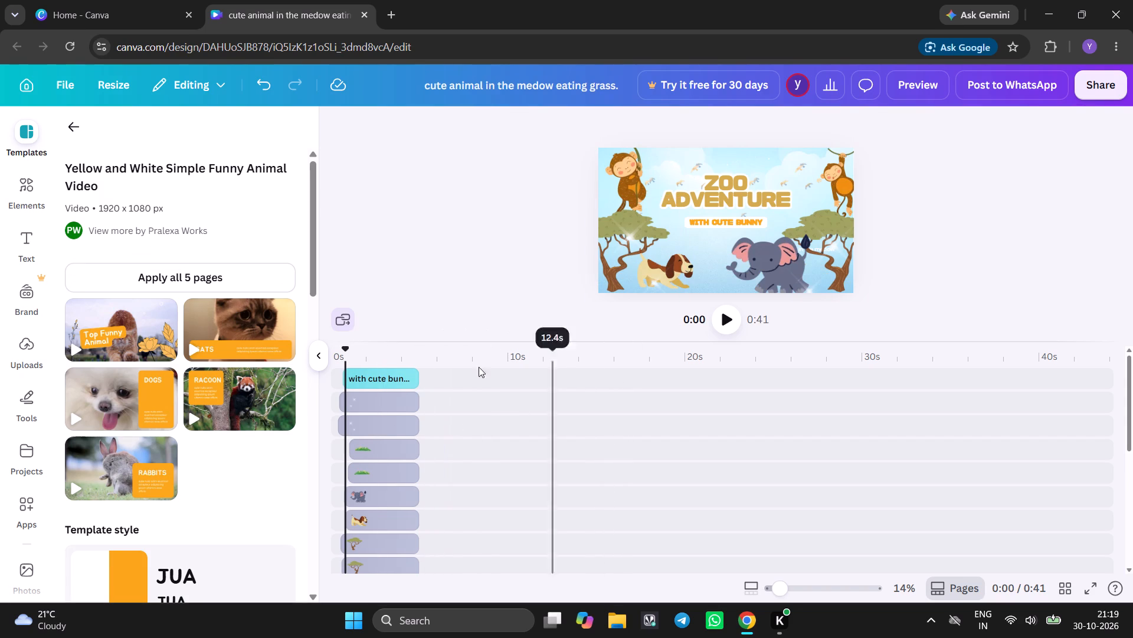
scroll(433, 403, "down", 2)
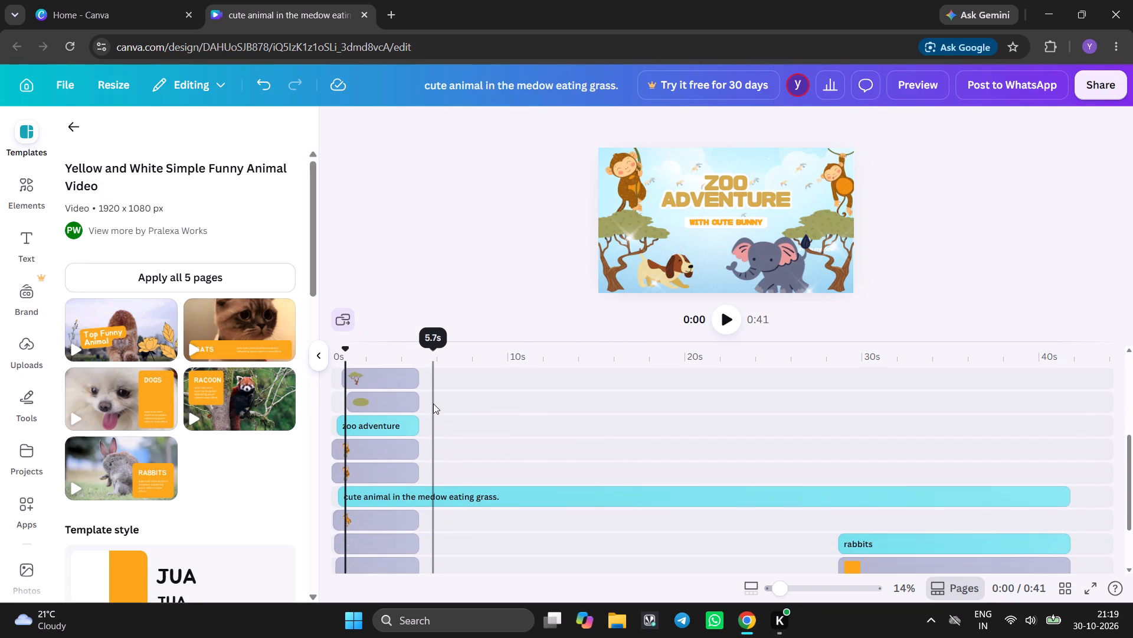
scroll(433, 403, "down", 1)
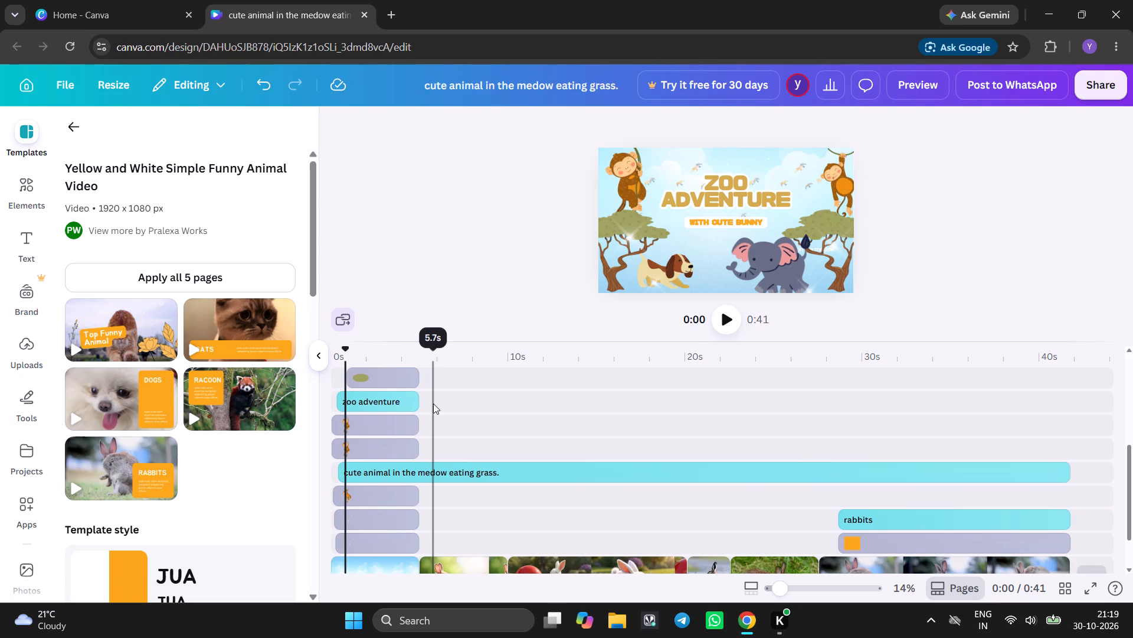
scroll(433, 403, "down", 3)
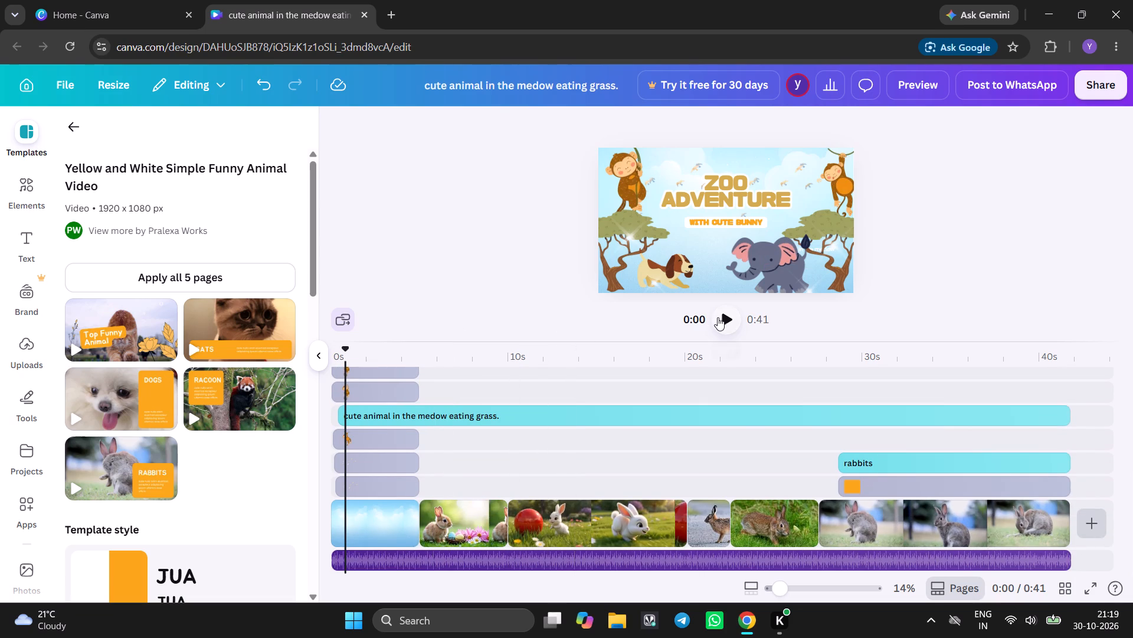
left_click(719, 318)
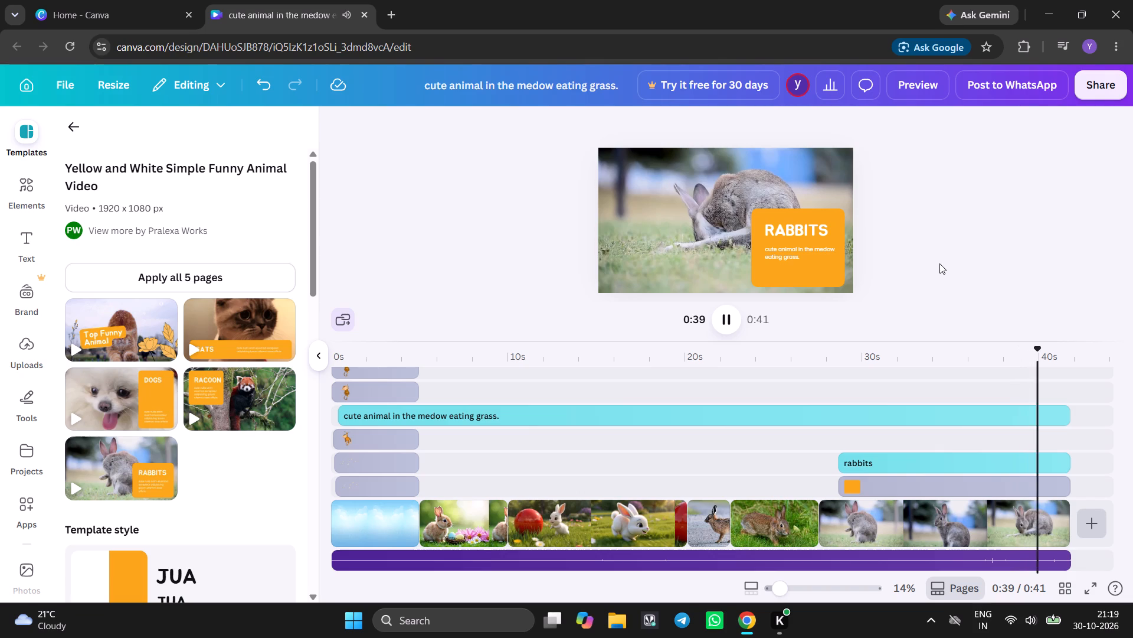
Watch the finished video in full-screen preview and return to the editor.
left_click(1082, 589)
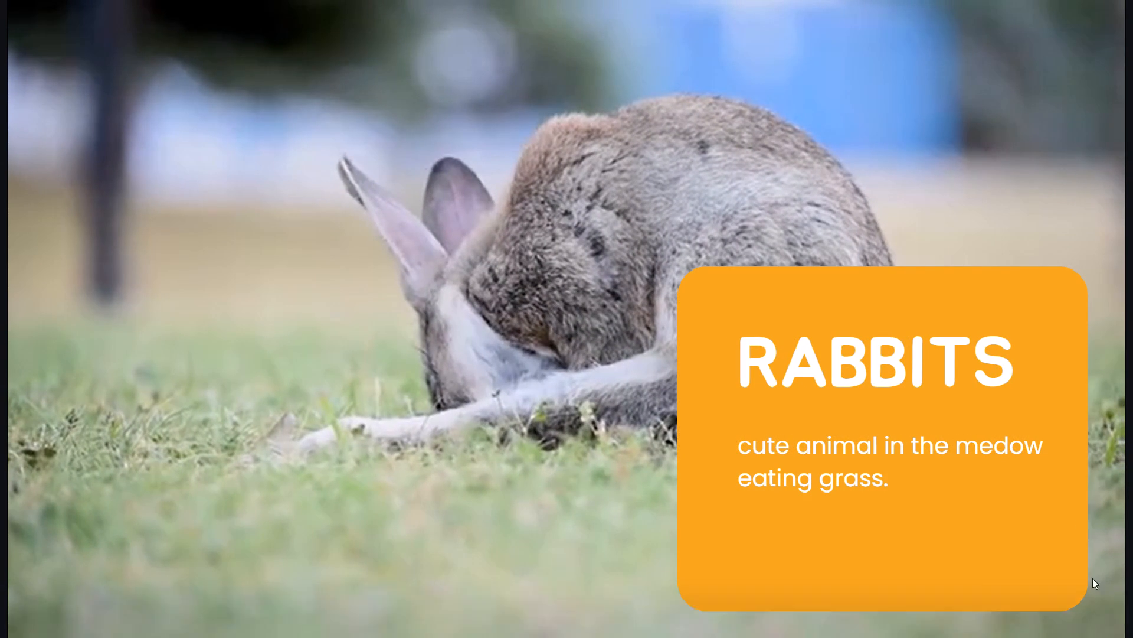
left_click(1102, 619)
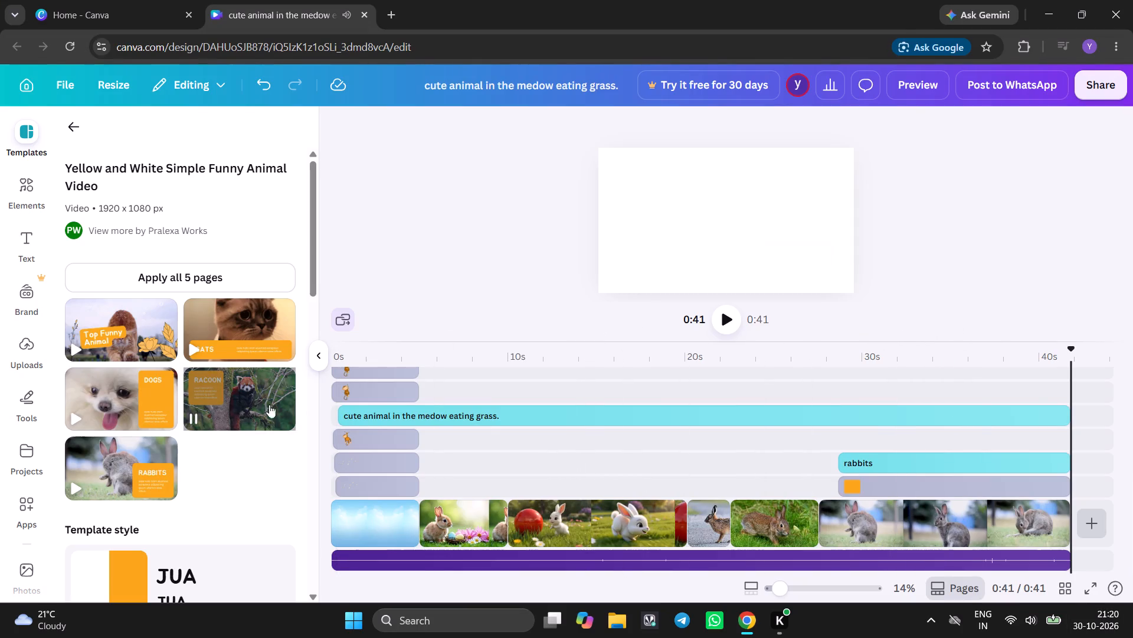
Look through the similar video templates suggested for the Yellow and White Simple Funny Animal Video template.
scroll(199, 470, "down", 2)
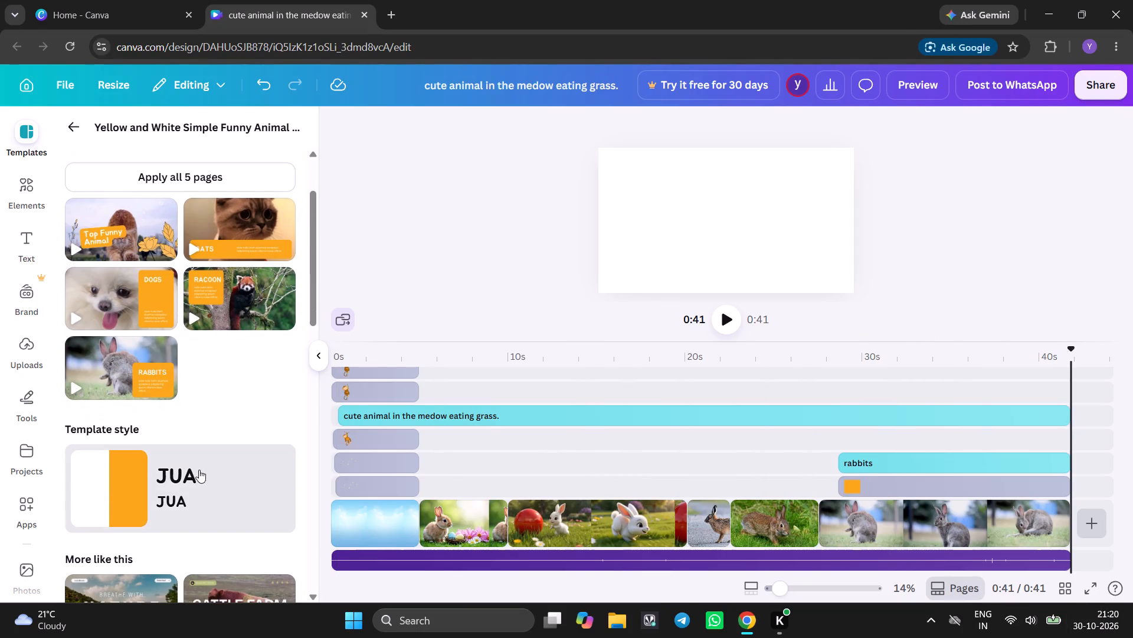
scroll(199, 470, "down", 5)
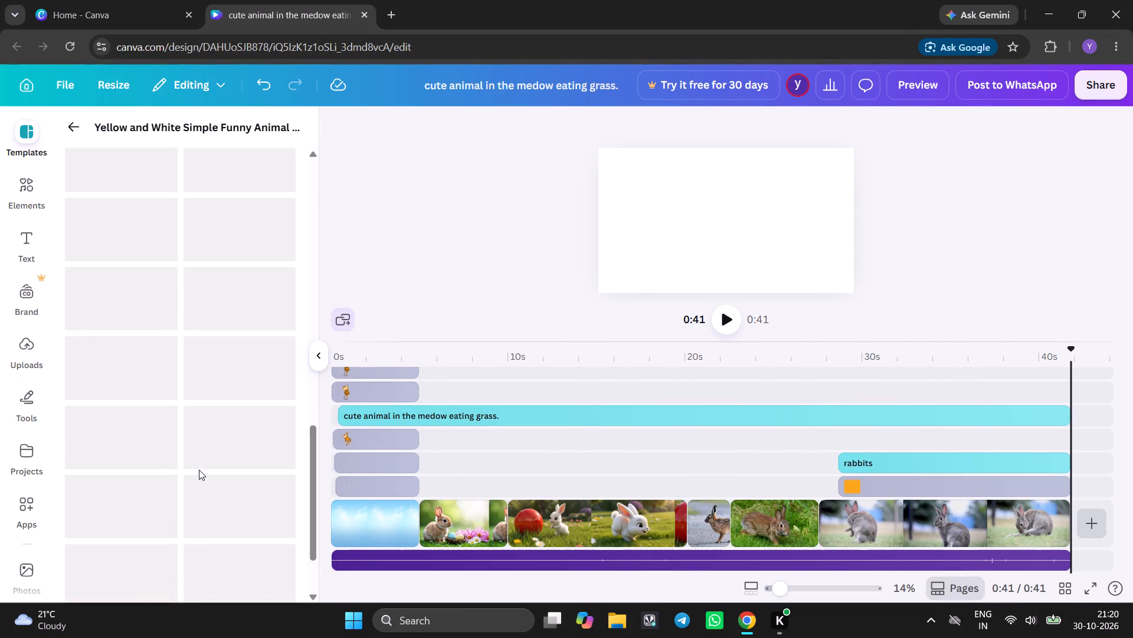
scroll(199, 470, "down", 7)
scroll(199, 470, "up", 4)
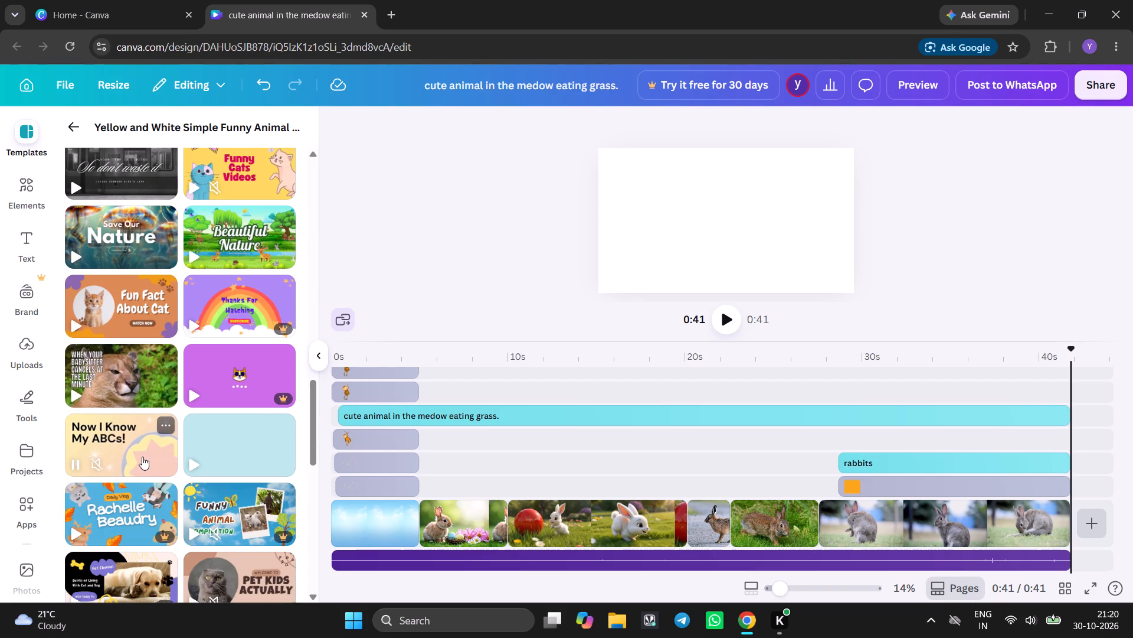
scroll(148, 475, "down", 1)
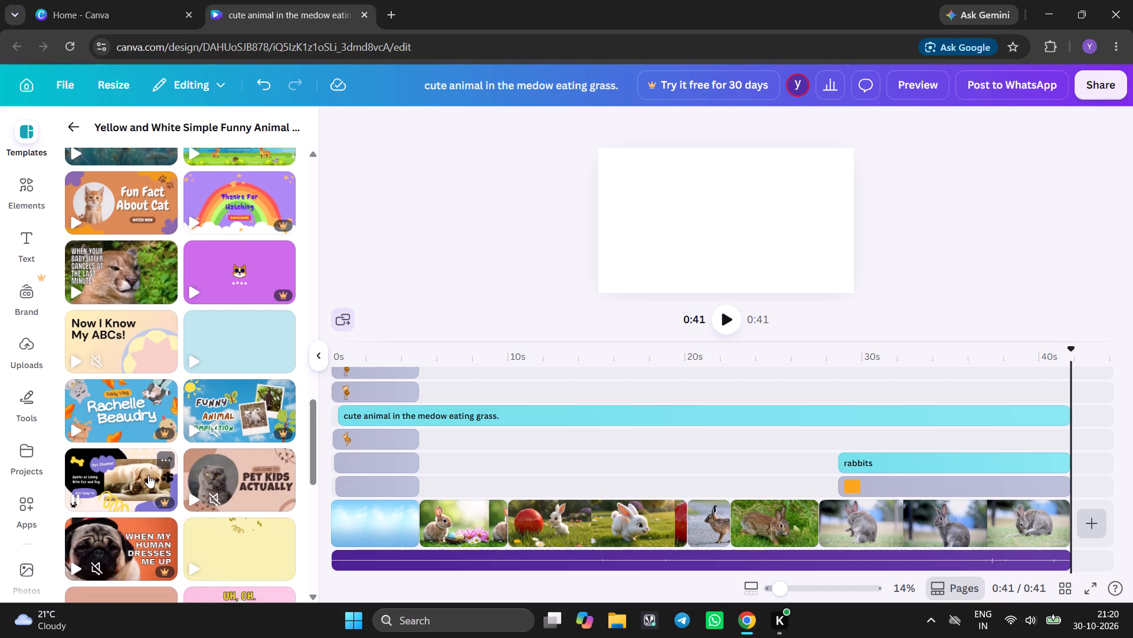
scroll(148, 475, "down", 3)
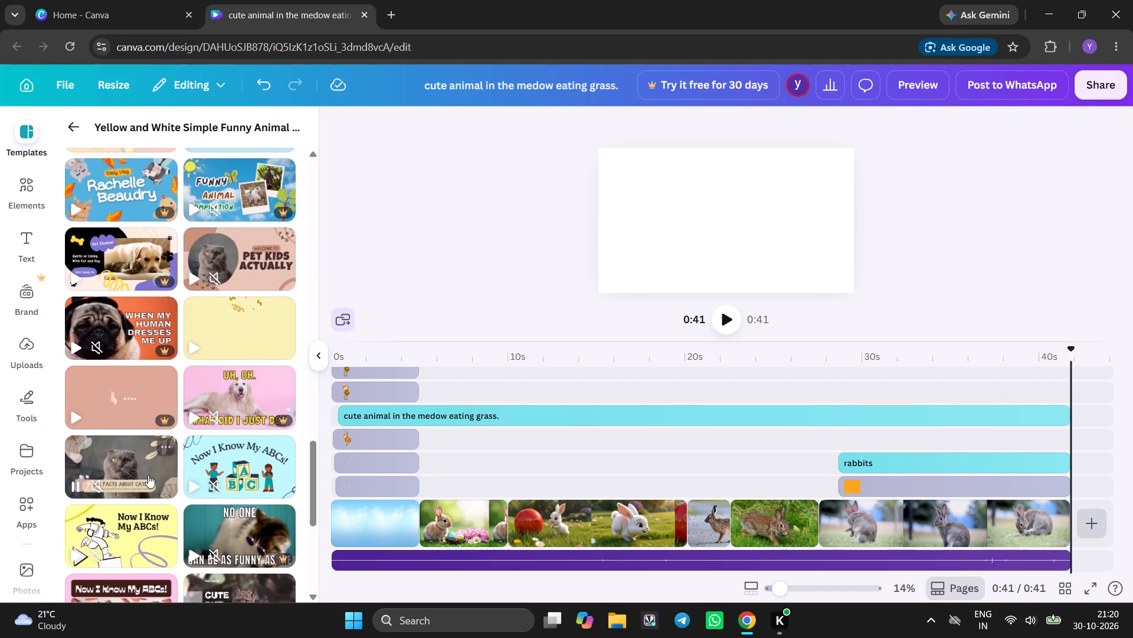
scroll(148, 475, "down", 2)
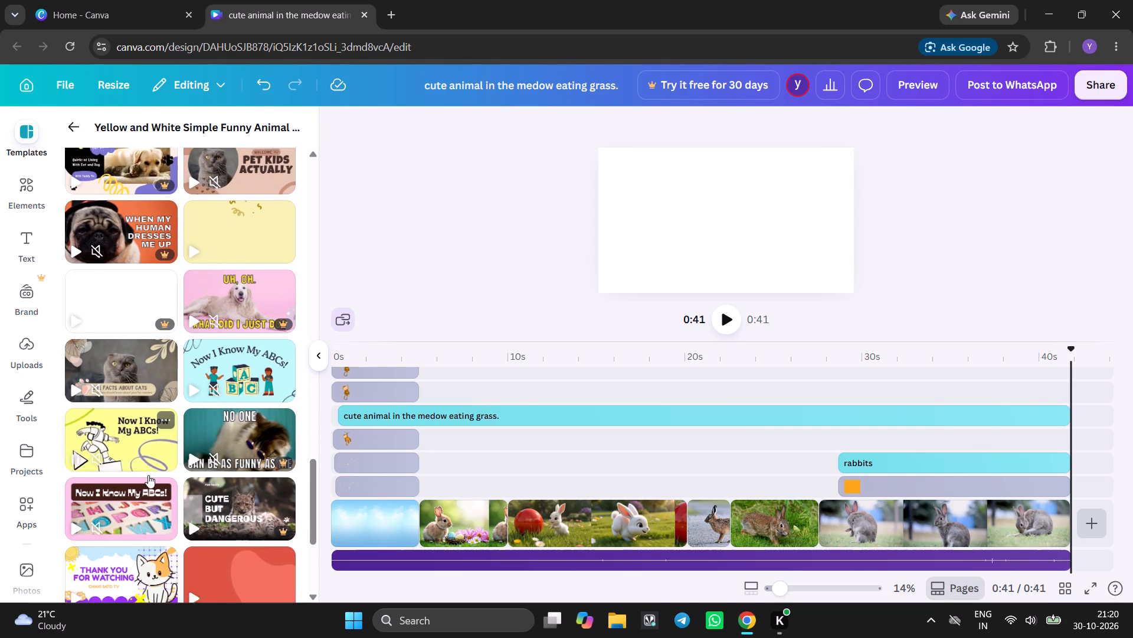
scroll(148, 475, "down", 3)
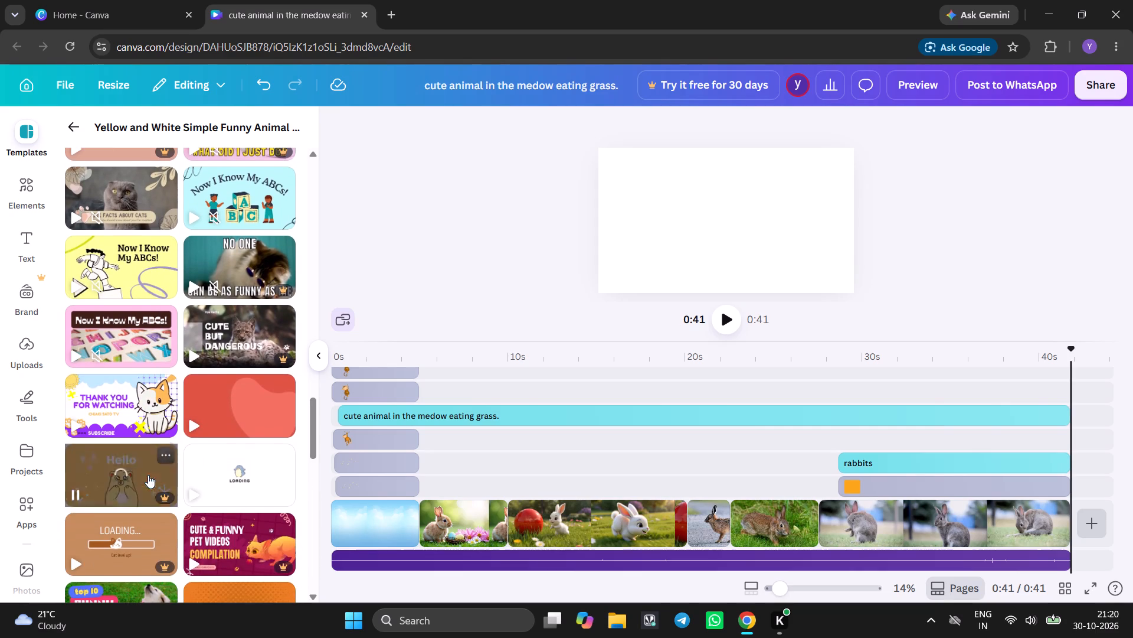
scroll(148, 475, "down", 2)
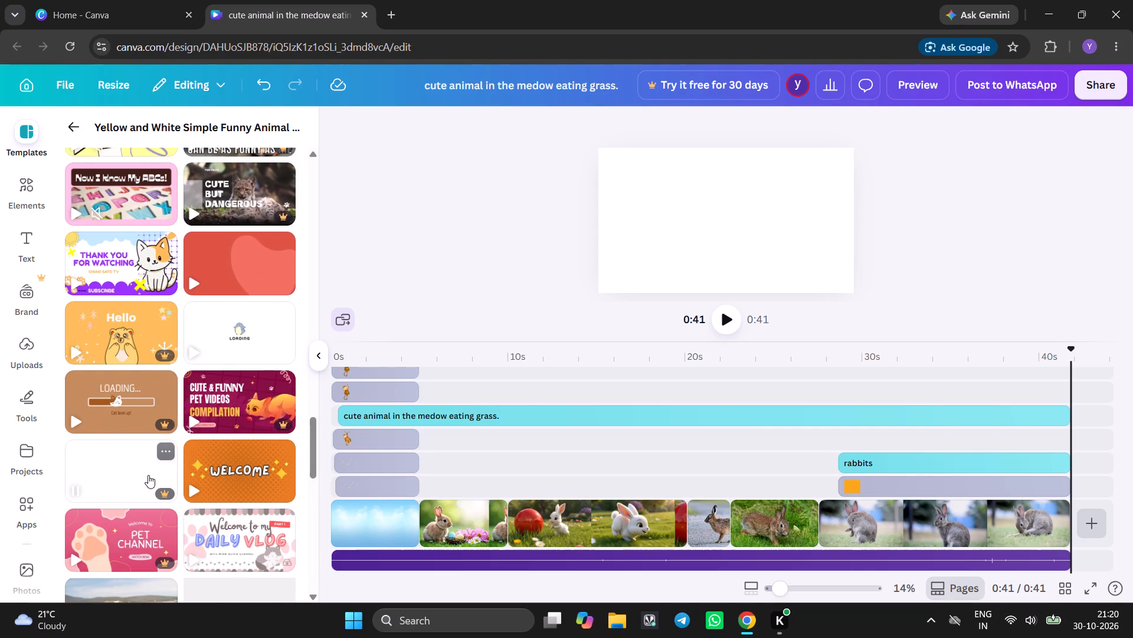
scroll(148, 475, "down", 4)
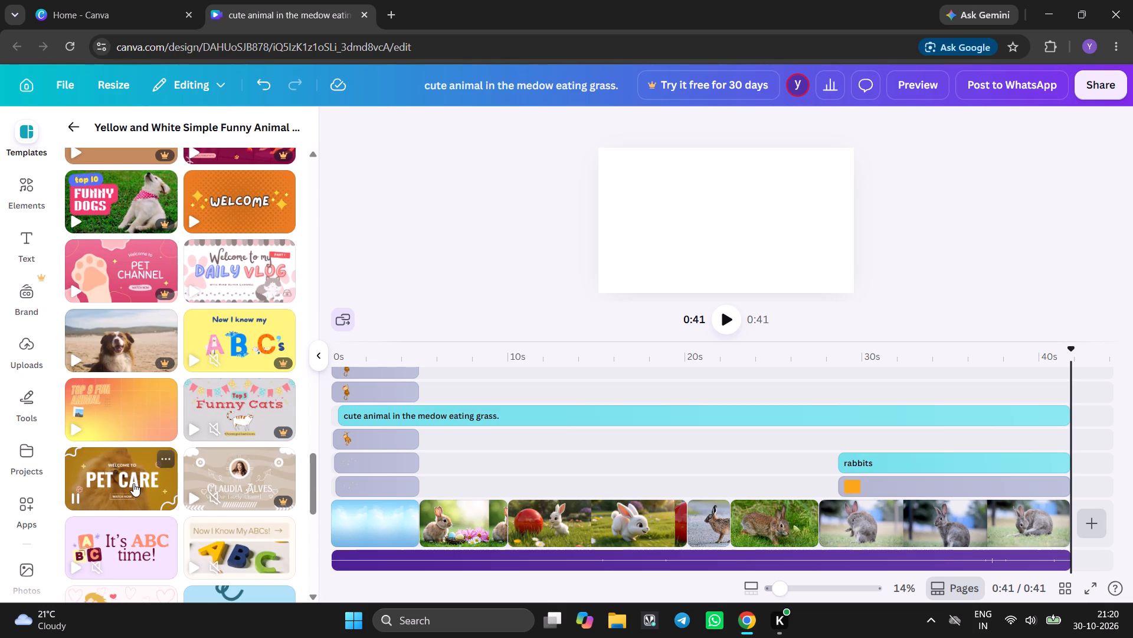
scroll(133, 483, "down", 4)
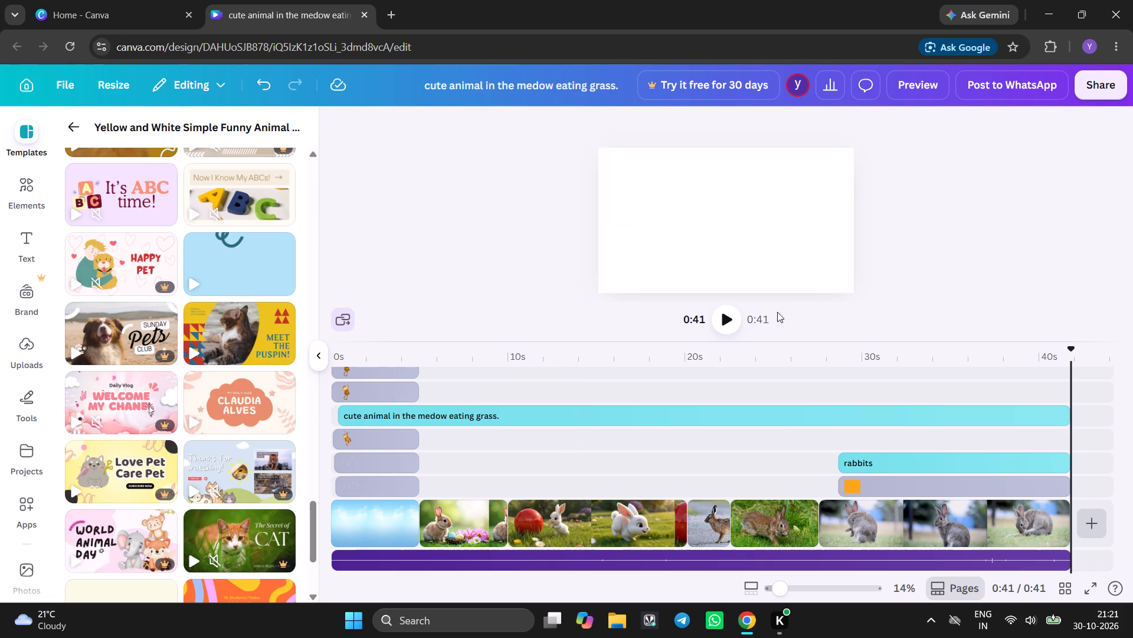
Play the video from the beginning to about 0:08 and reduce the page zoom to 10%.
left_click(731, 321)
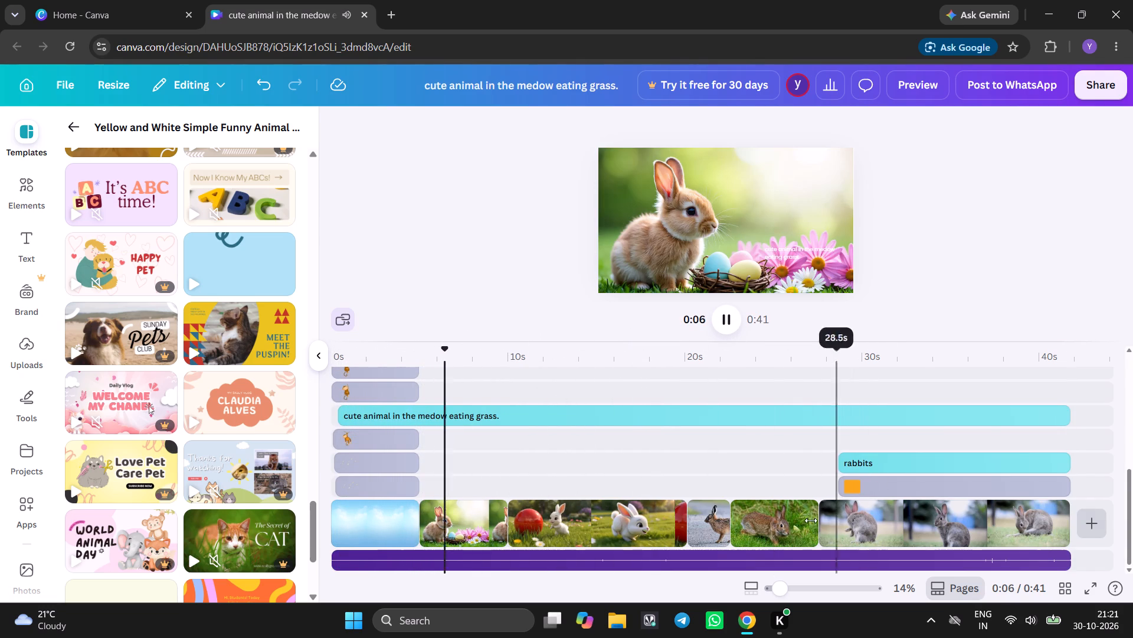
left_click(785, 589)
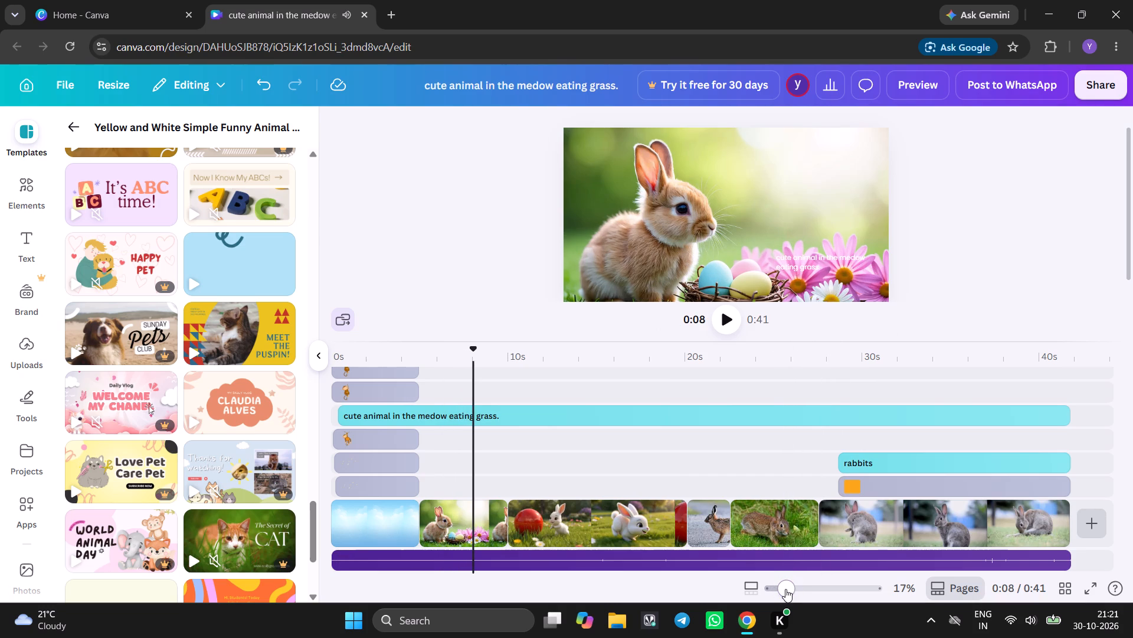
left_click(798, 587)
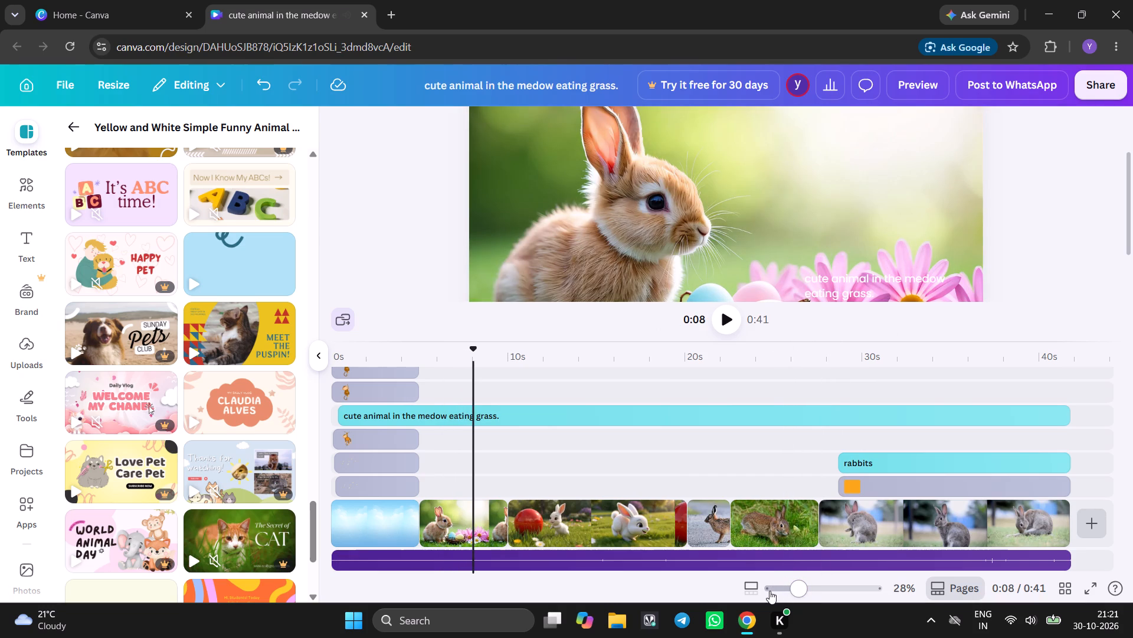
left_click(769, 589)
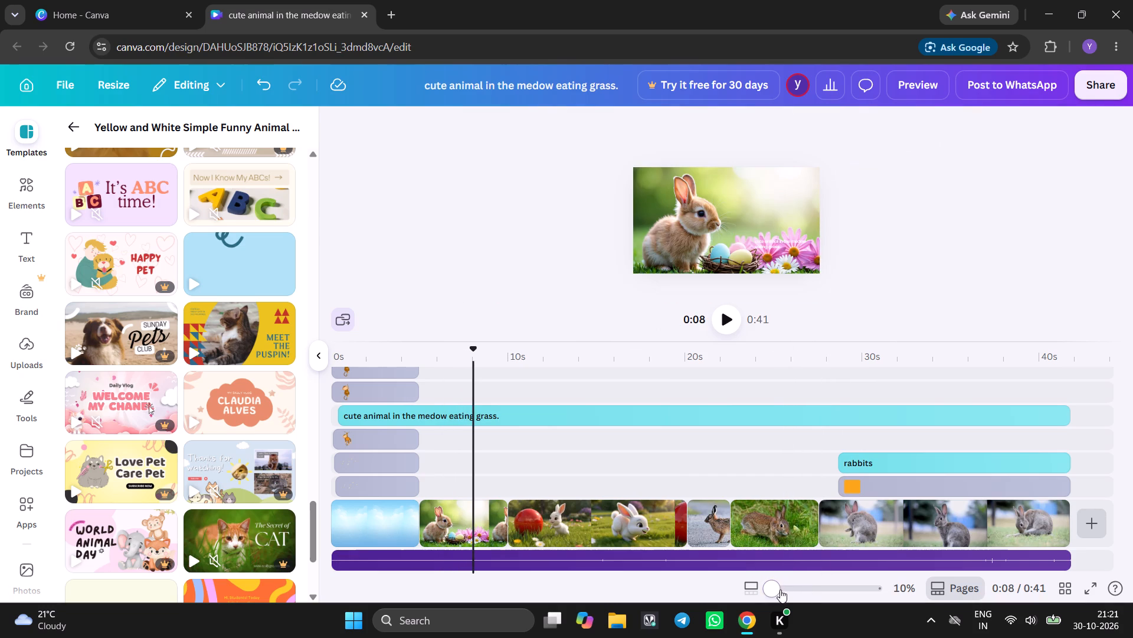
left_click(780, 590)
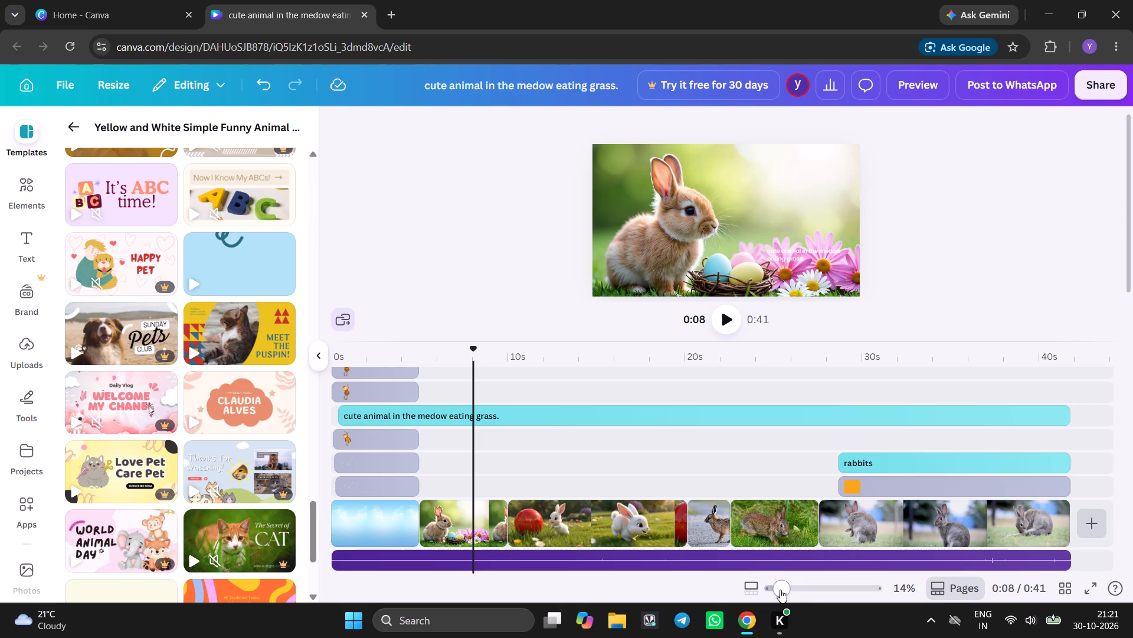
left_click_drag(785, 590, 748, 583)
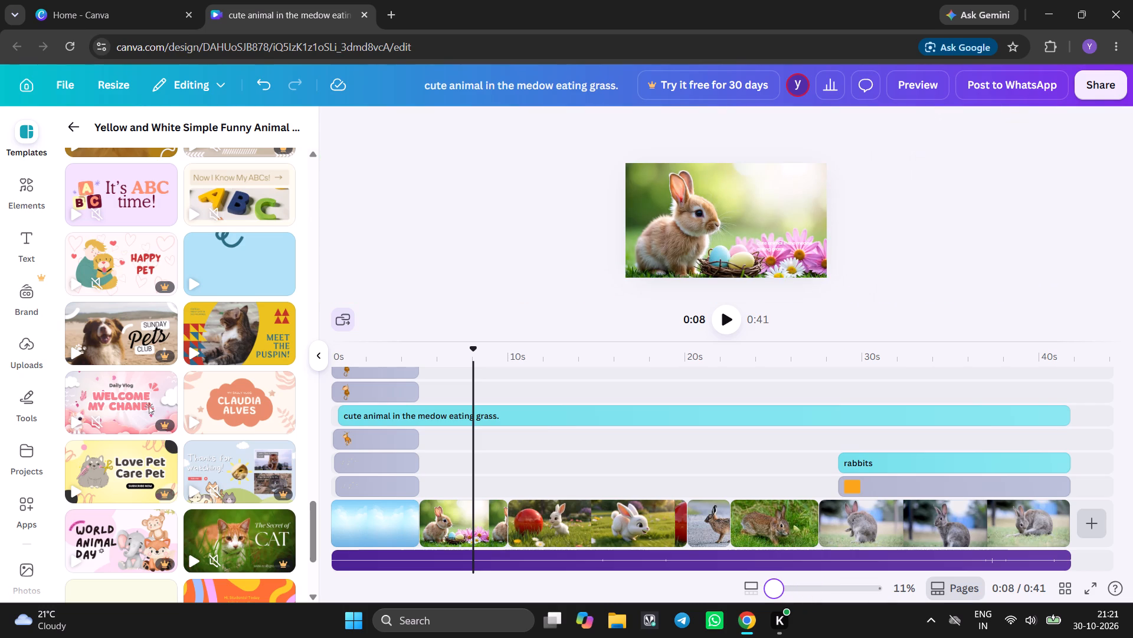
left_click_drag(748, 583, 736, 582)
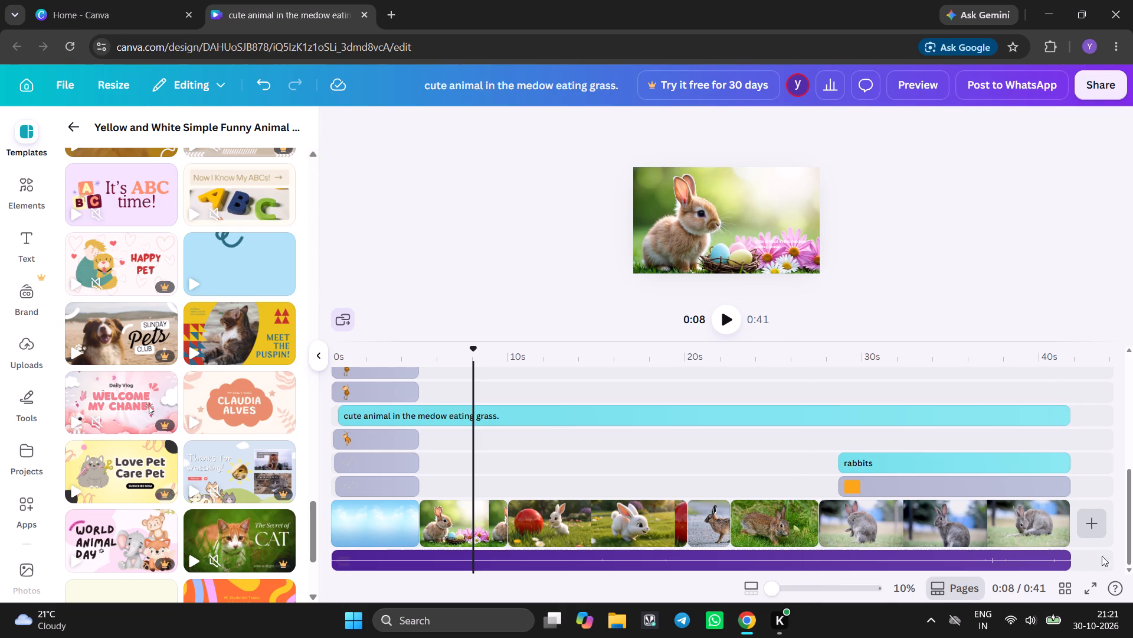
Preview the Zoo Adventure intro in full screen and return to the editor.
left_click(1090, 585)
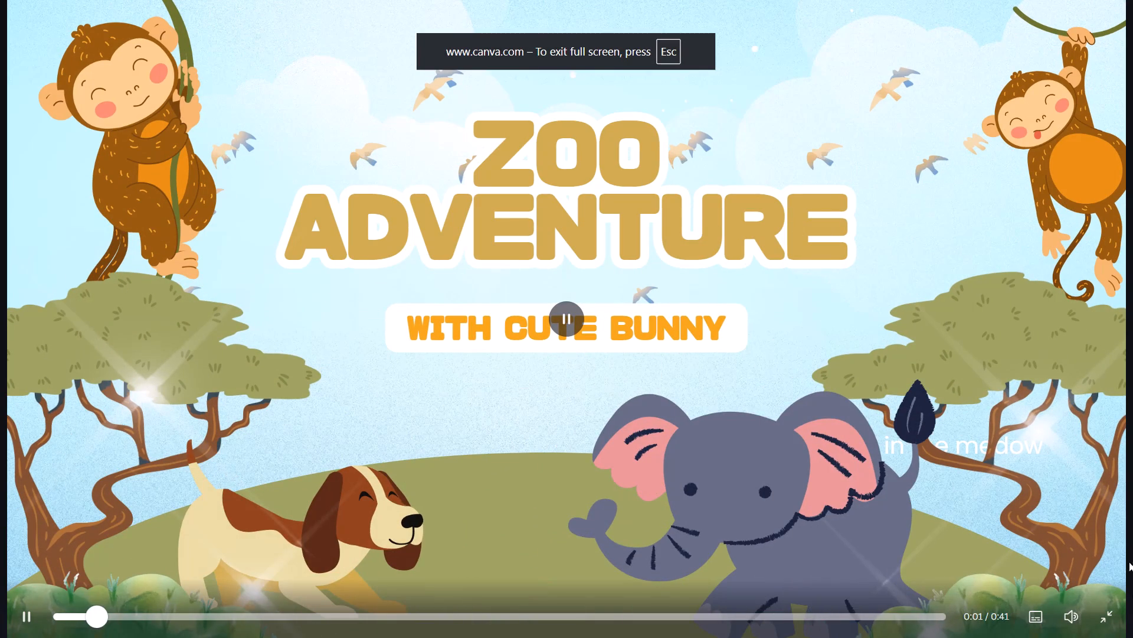
left_click(1106, 613)
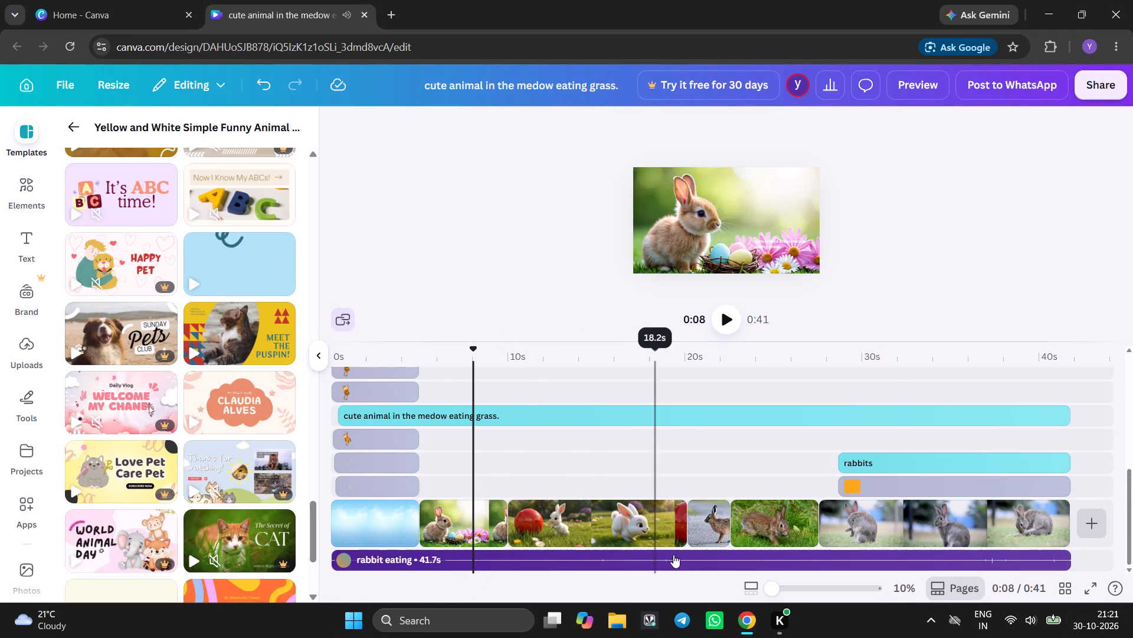
Play the rabbit clips from 0:08 to about 0:24, switching the zoom control between page and timeline thumbnails.
left_click(757, 584)
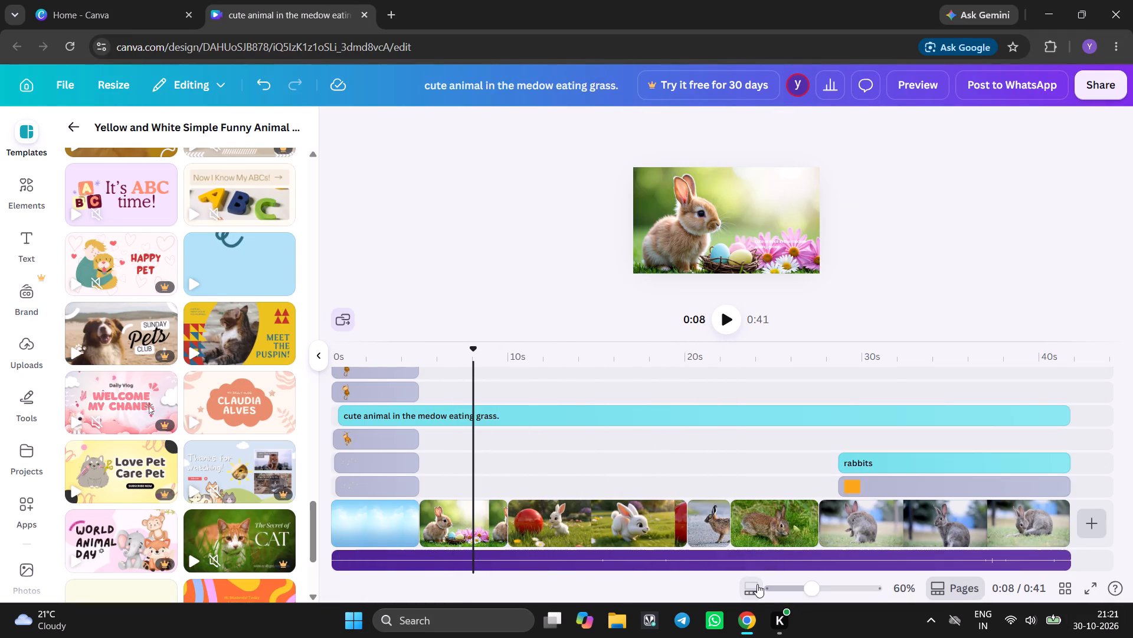
left_click(752, 584)
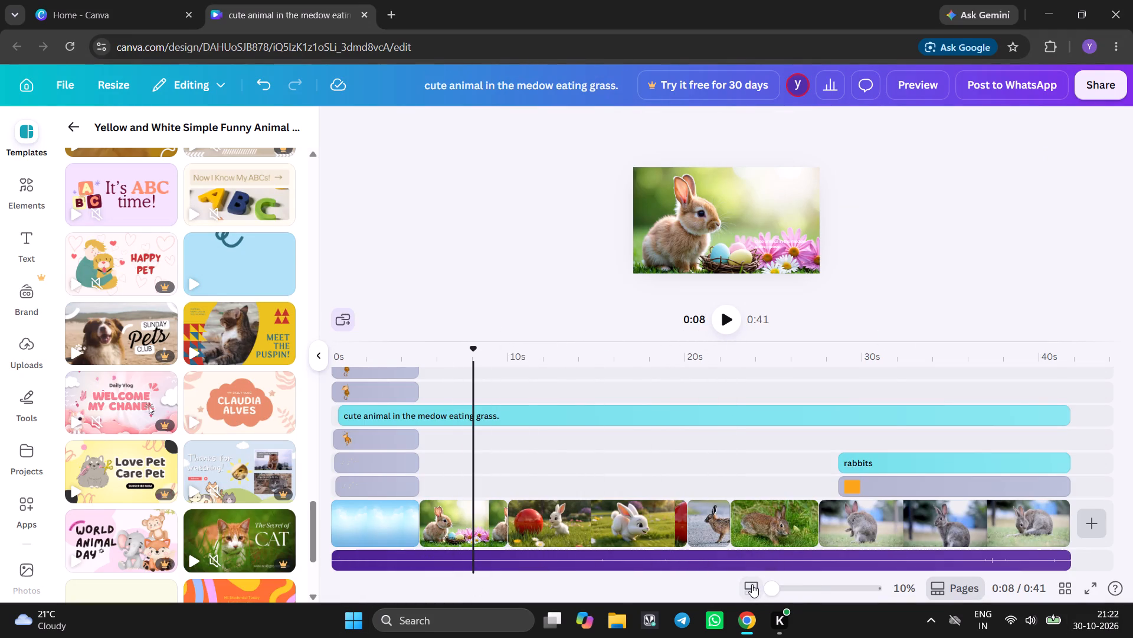
left_click(752, 584)
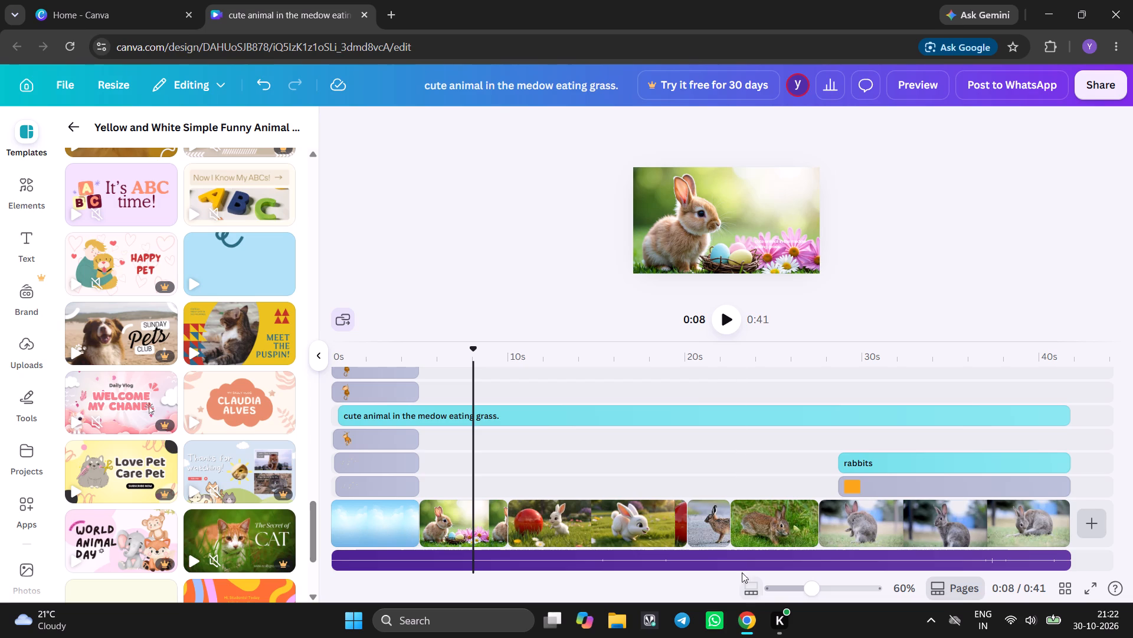
left_click(724, 311)
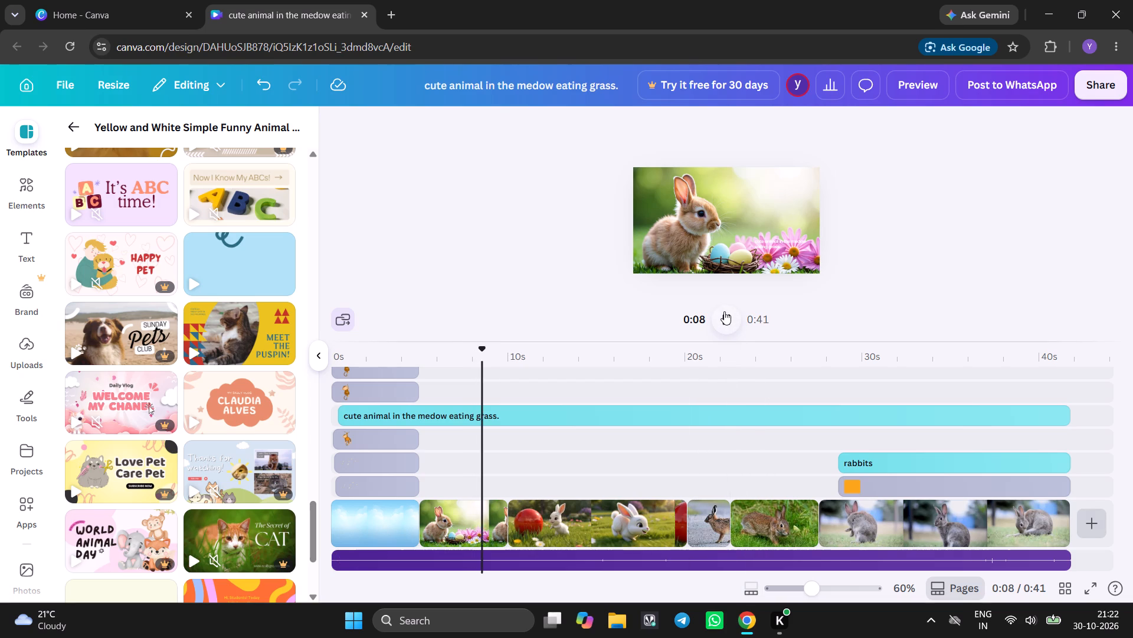
left_click(751, 584)
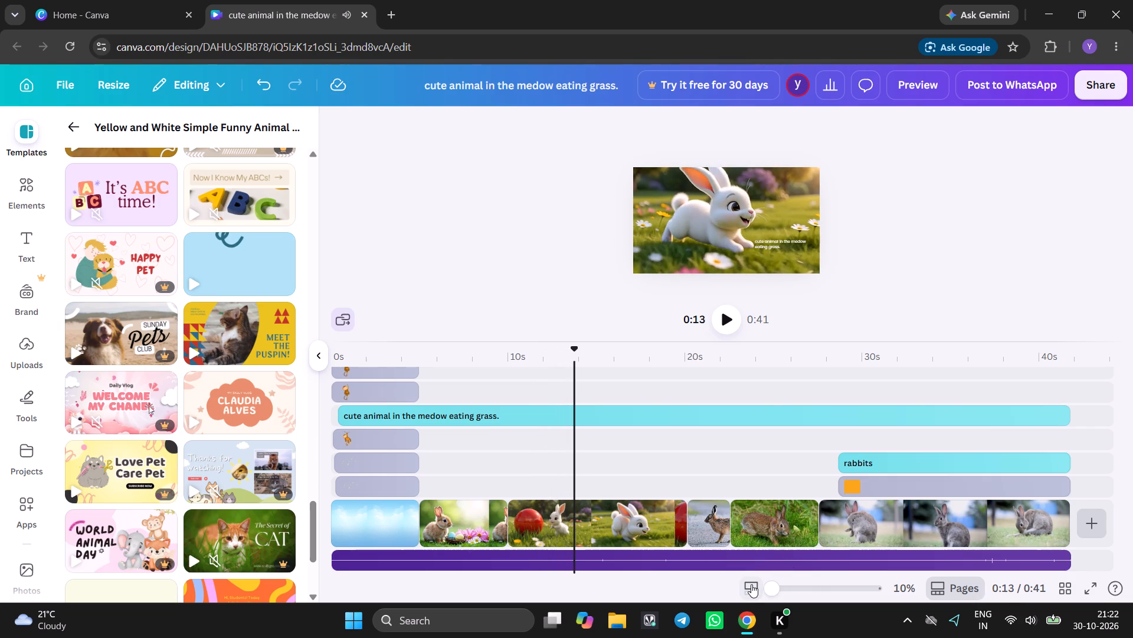
left_click(751, 584)
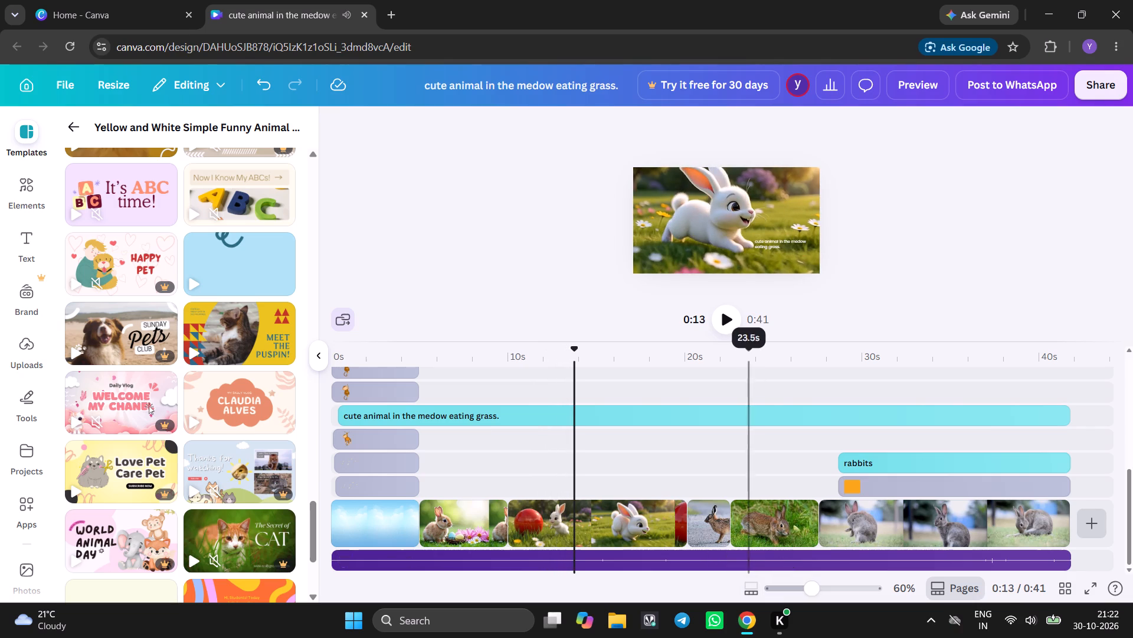
left_click(721, 318)
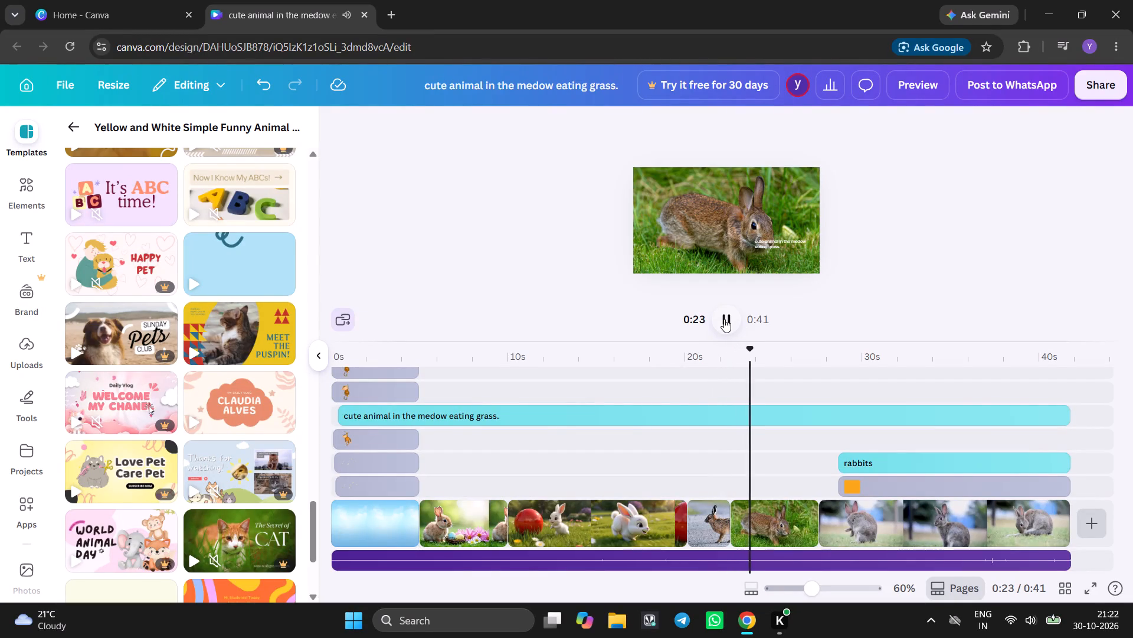
left_click(724, 319)
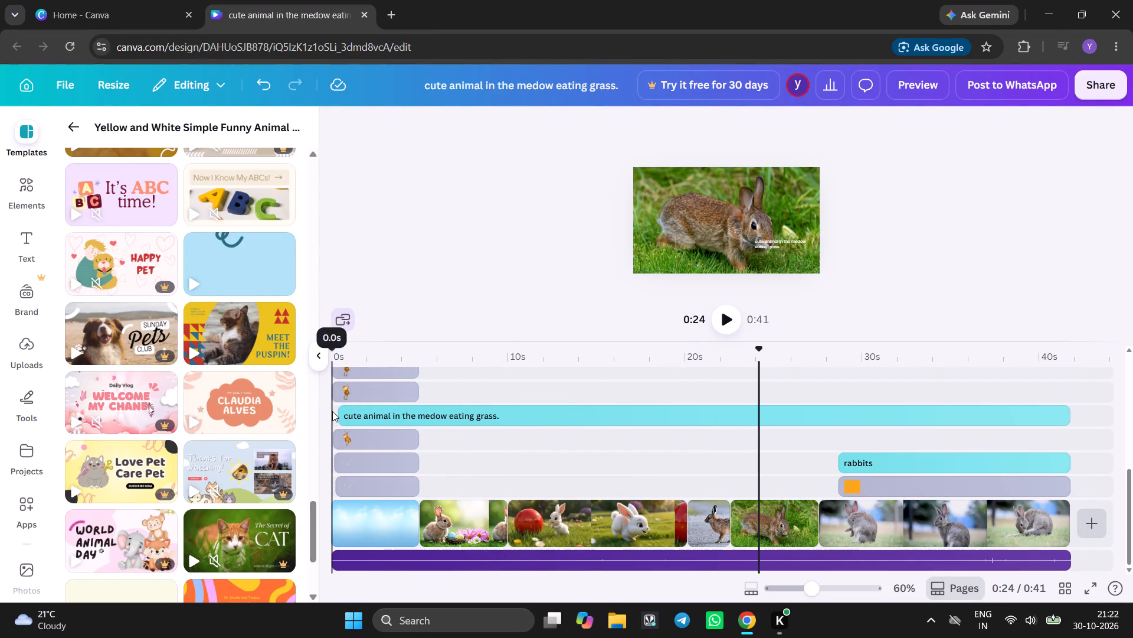
Look further through the pet and animal video templates similar to the Yellow and White Simple Funny Animal Video.
scroll(209, 427, "down", 1)
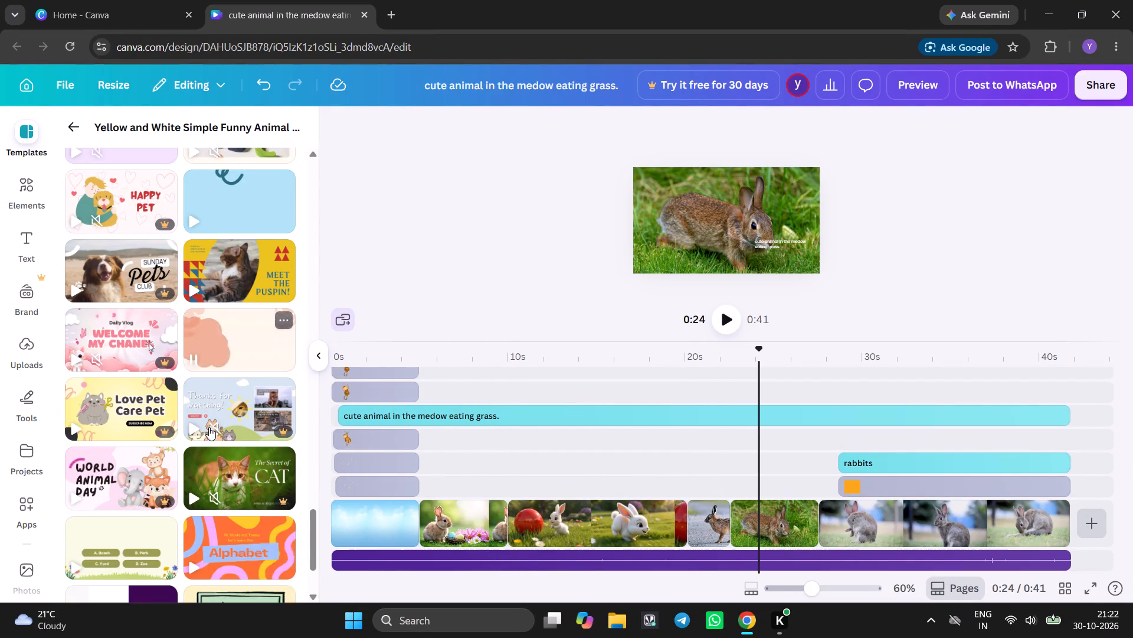
scroll(209, 427, "down", 3)
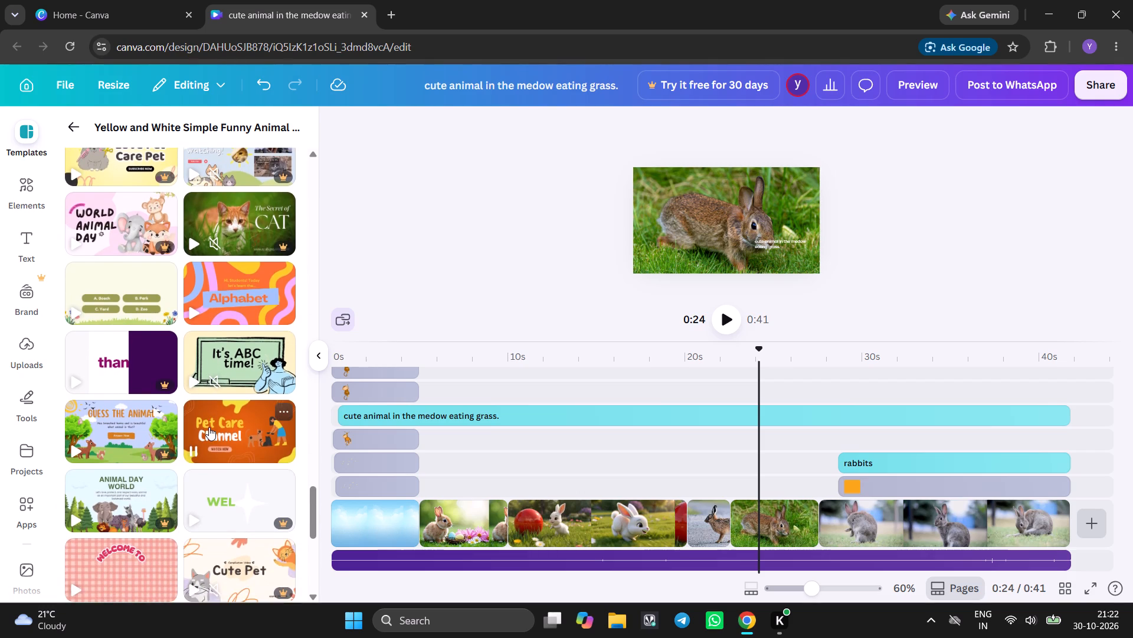
scroll(209, 427, "down", 4)
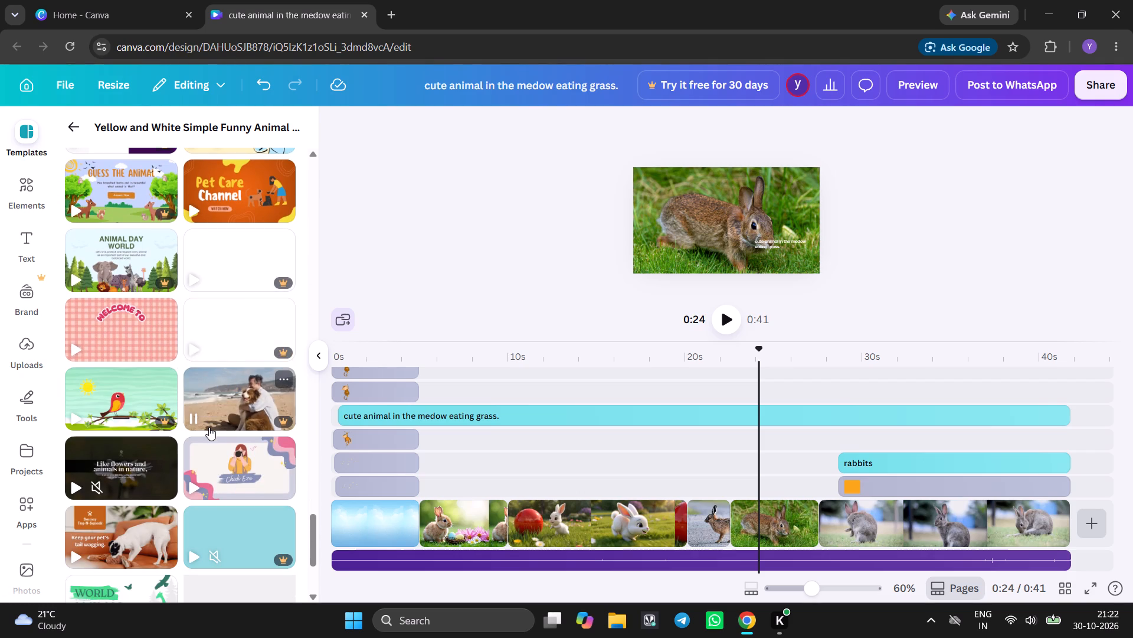
Examine the recommended elements and the element categories available for the video.
left_click(21, 186)
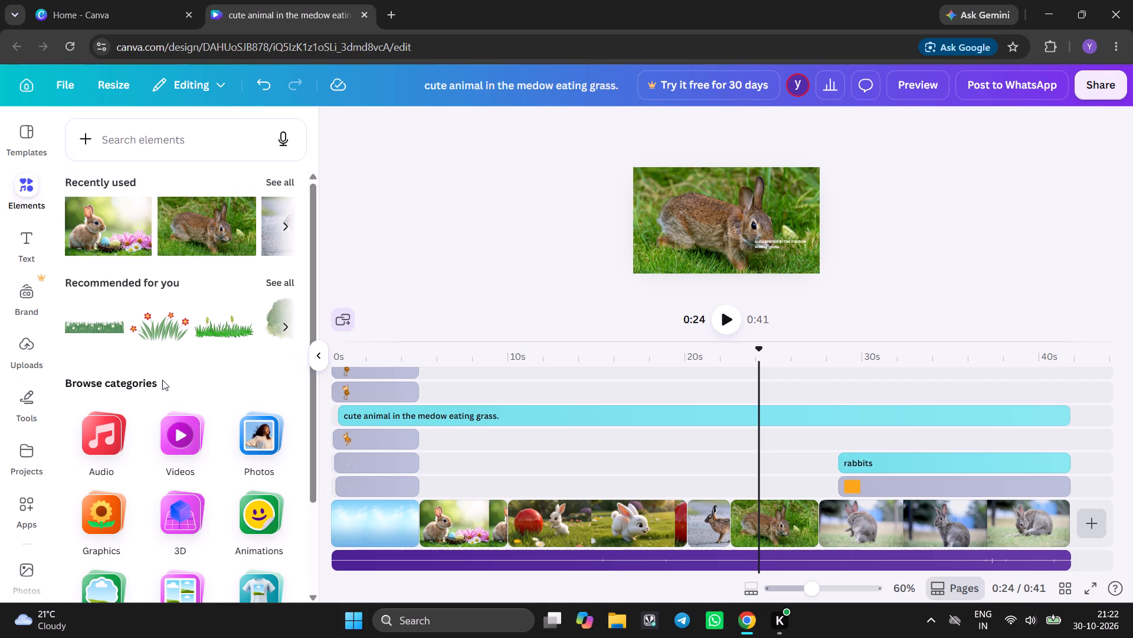
scroll(183, 357, "down", 1)
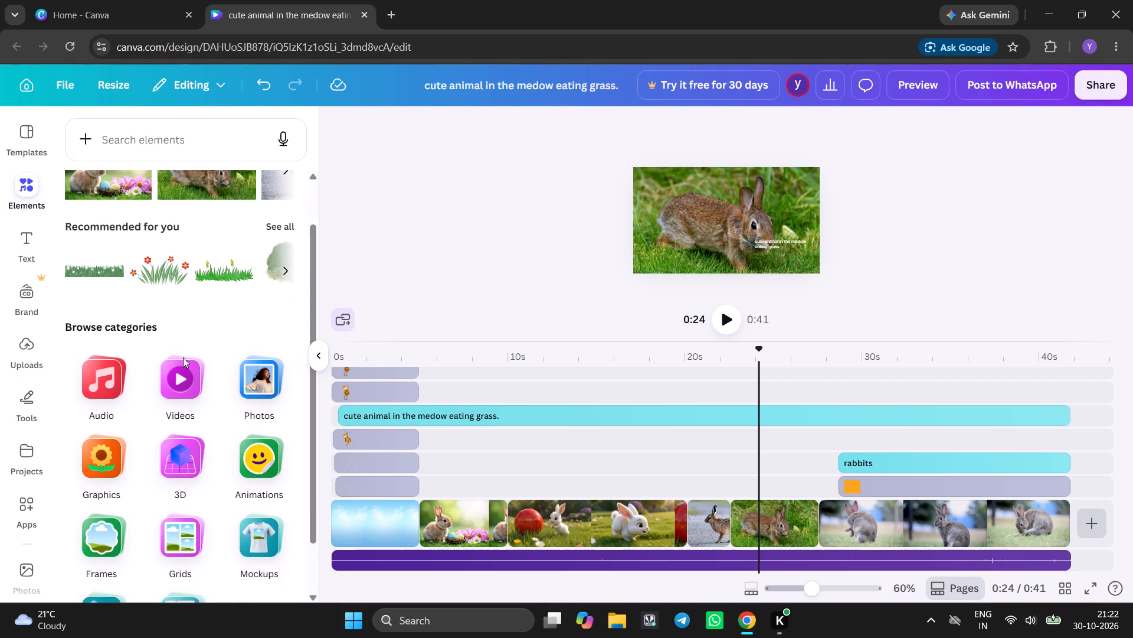
scroll(183, 357, "down", 2)
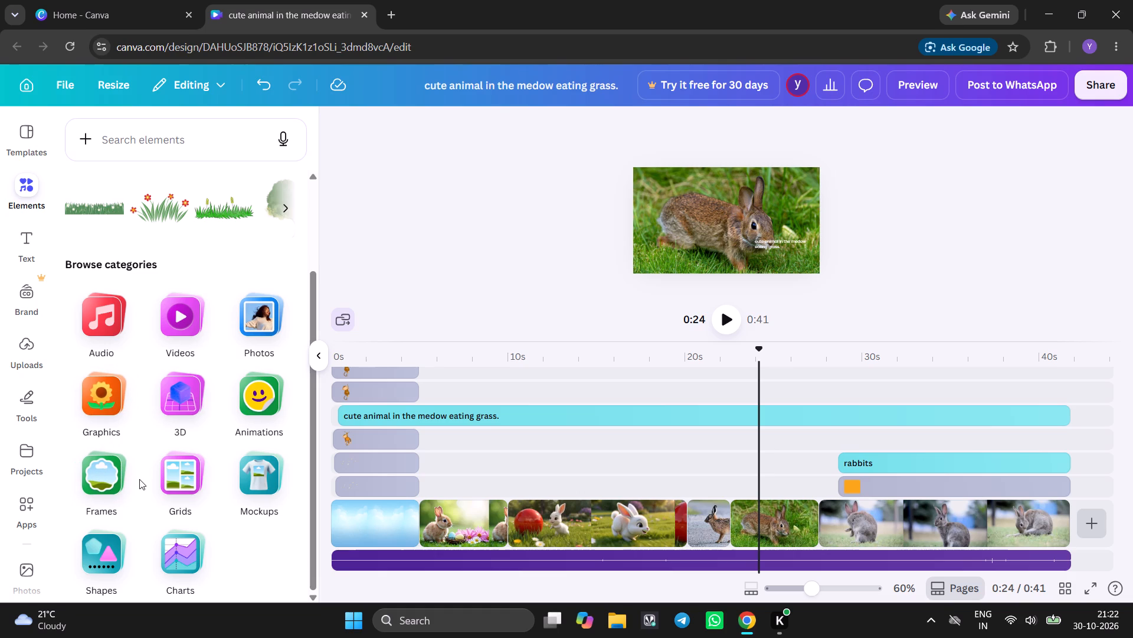
scroll(139, 479, "down", 1)
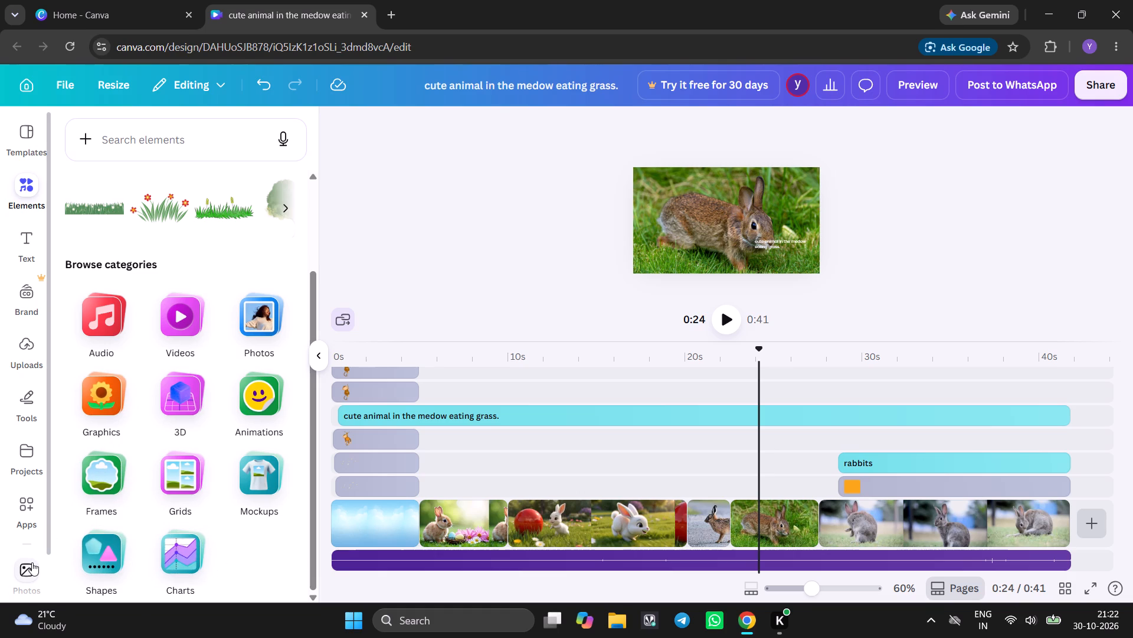
scroll(32, 562, "down", 2)
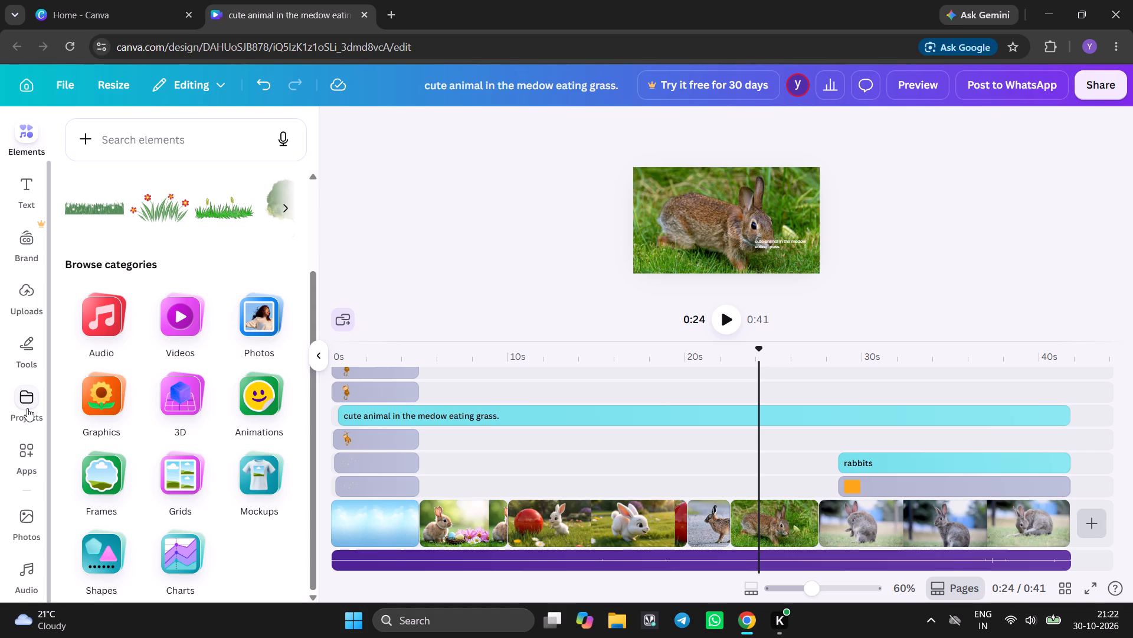
Open the captions options from the dynamic text choices.
scroll(27, 339, "up", 2)
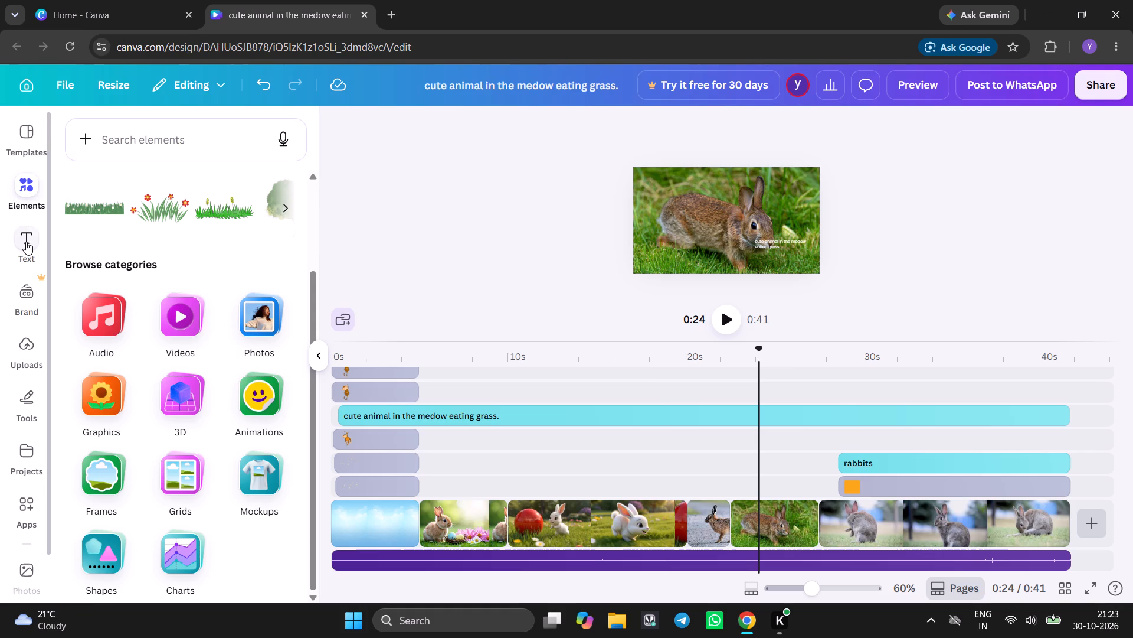
left_click(26, 242)
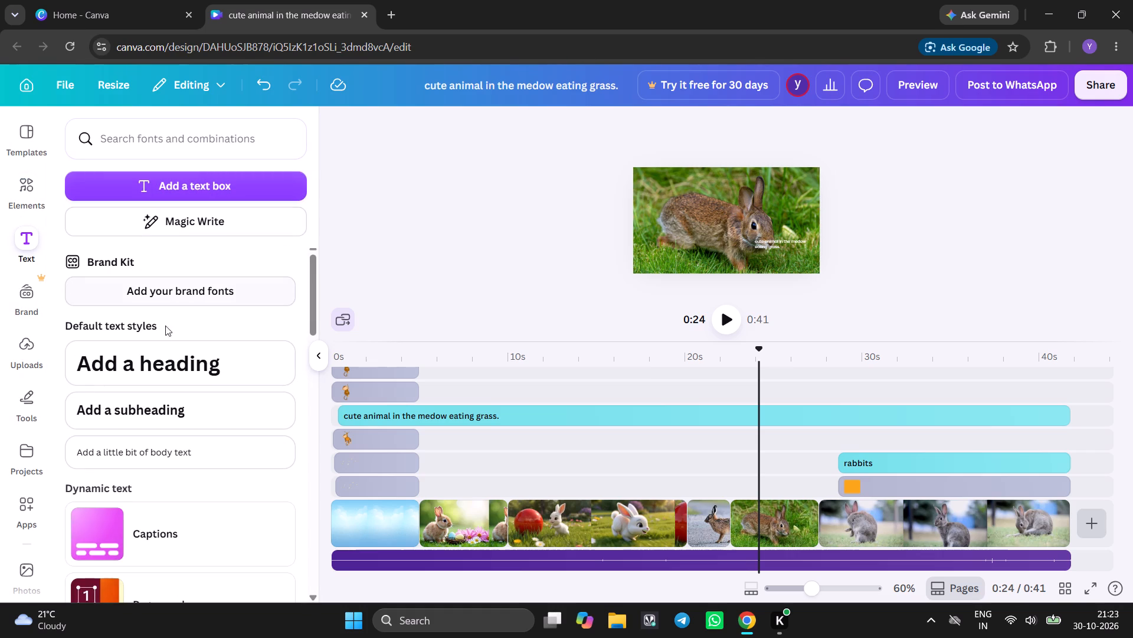
scroll(179, 386, "down", 2)
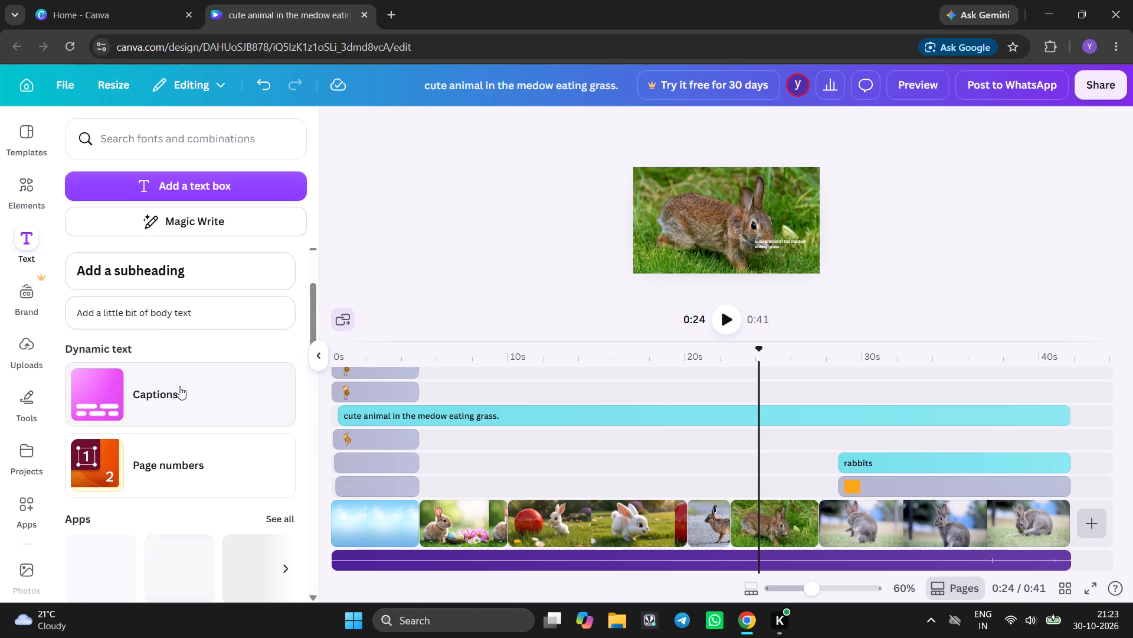
left_click(179, 386)
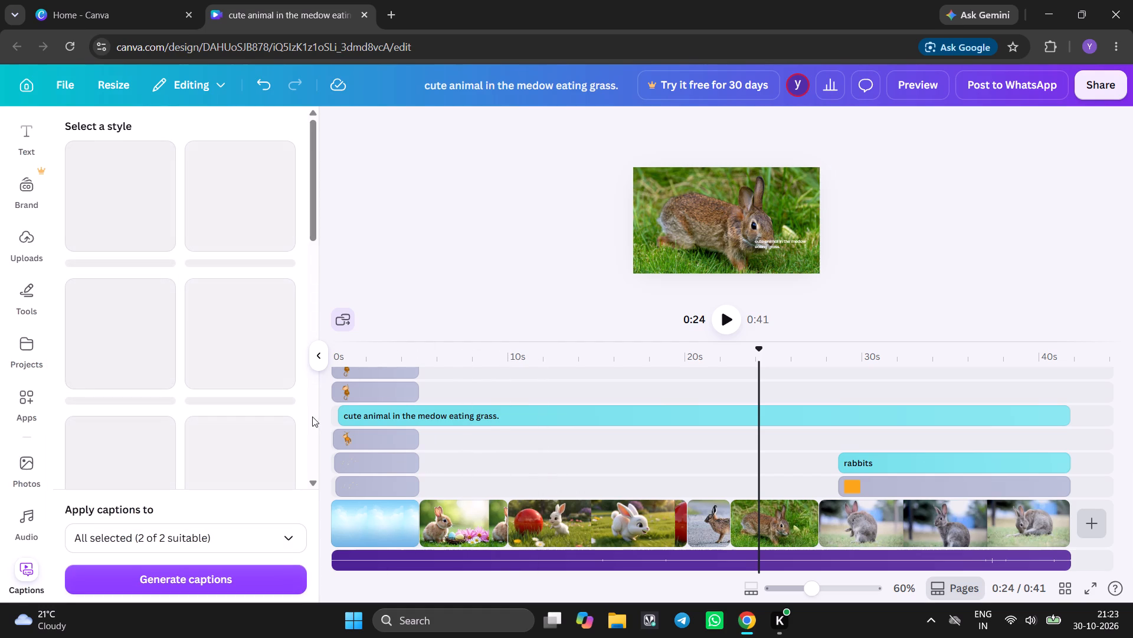
Extend the start of the "cute animal in the medow eating grass." text to 0.0s on the timeline.
left_click(343, 406)
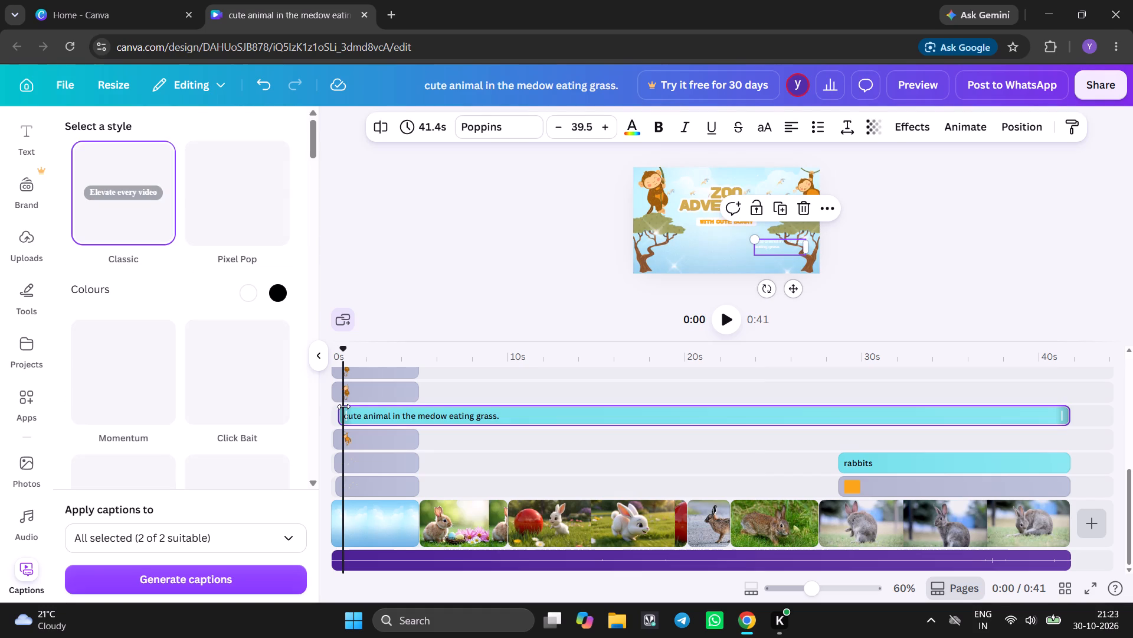
left_click(338, 406)
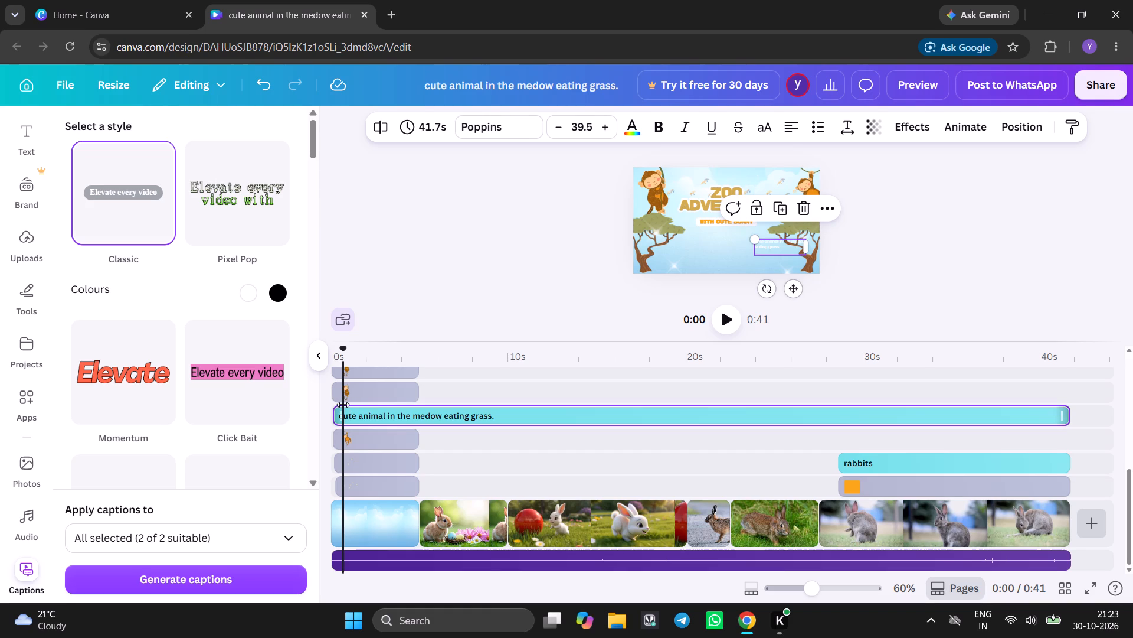
left_click(343, 405)
left_click_drag(343, 405, 334, 404)
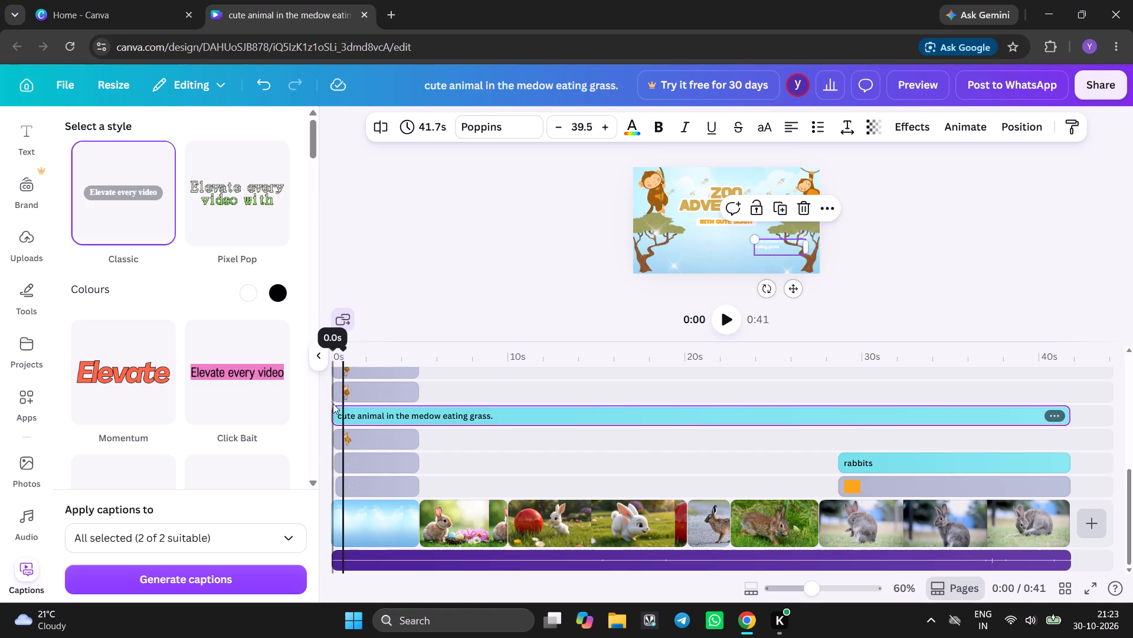
left_click(333, 403)
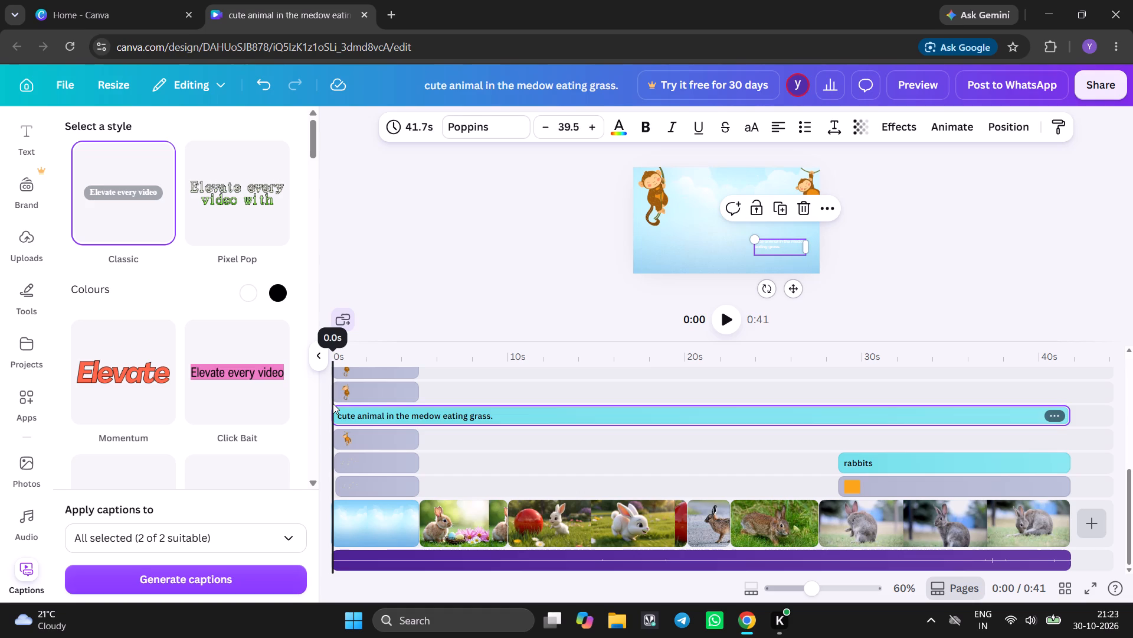
left_click(519, 252)
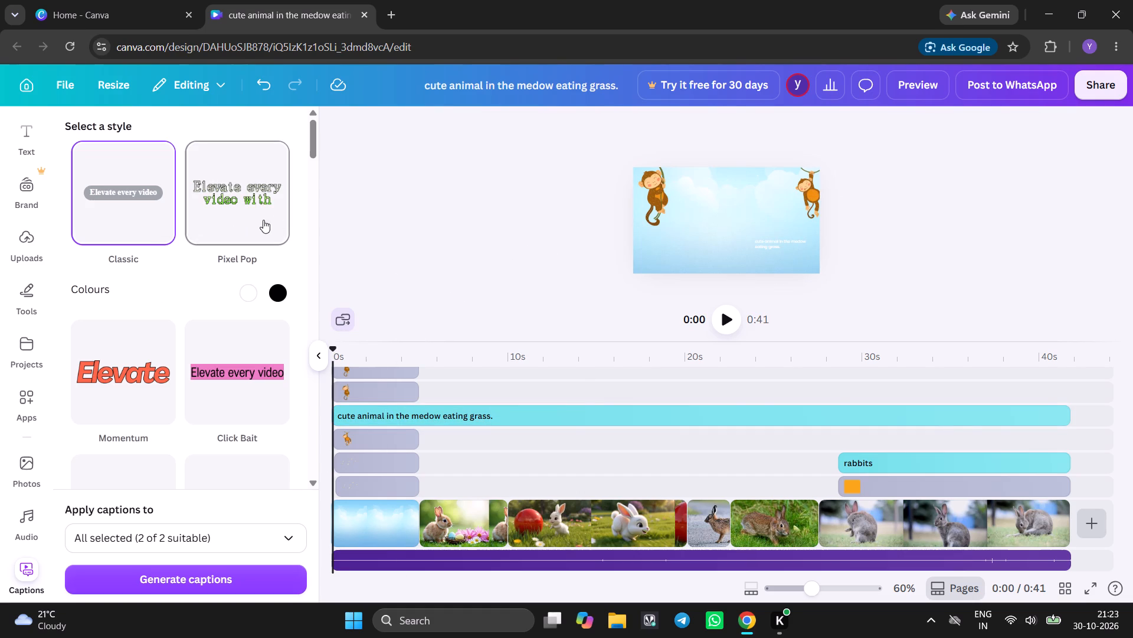
Select the Pixel Pop caption style and look through the other caption styles on offer.
left_click(230, 219)
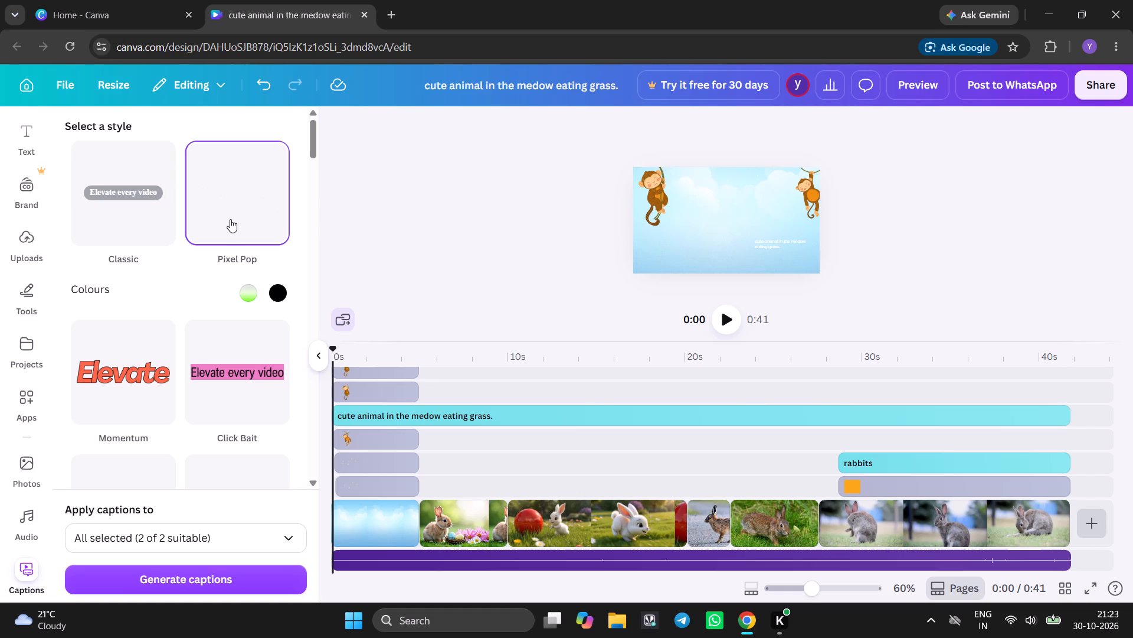
scroll(172, 447, "down", 1)
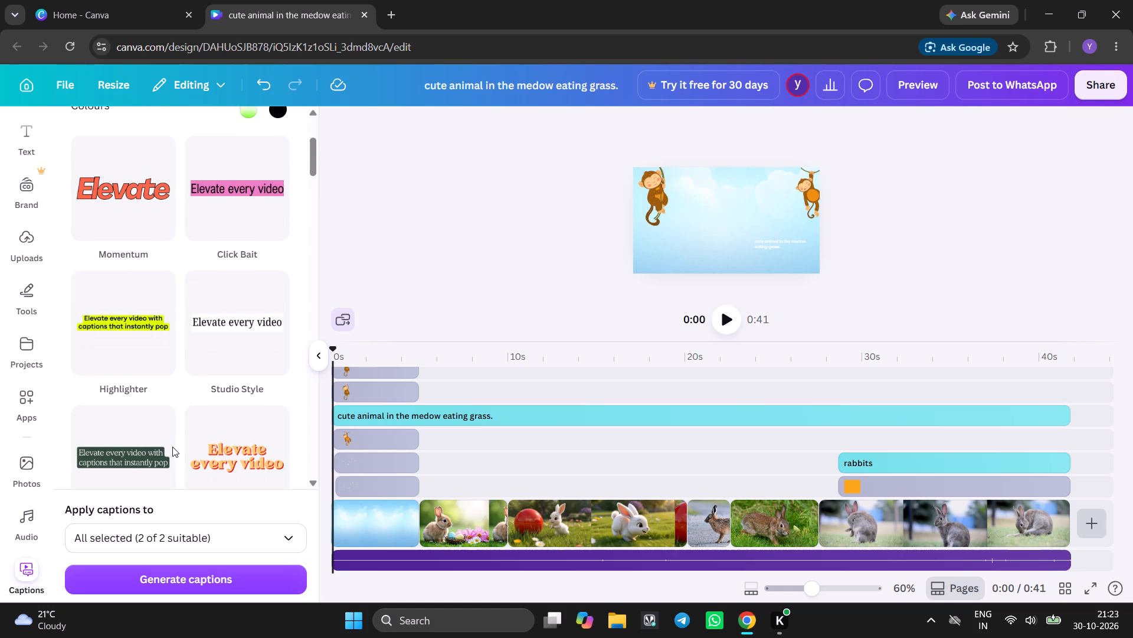
scroll(172, 447, "down", 8)
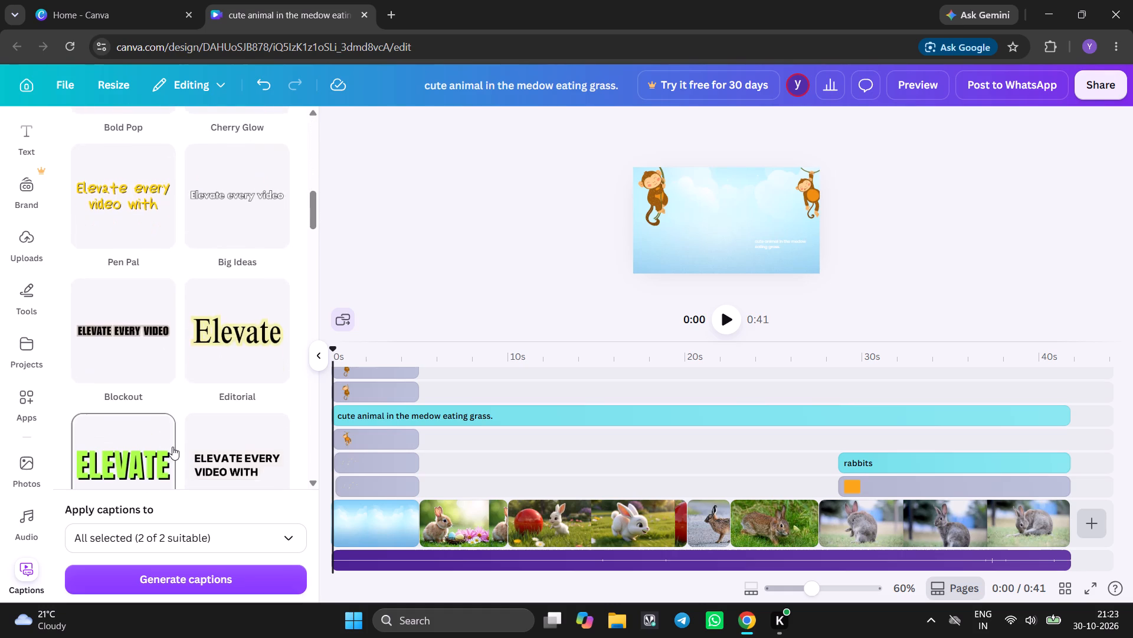
scroll(172, 447, "down", 4)
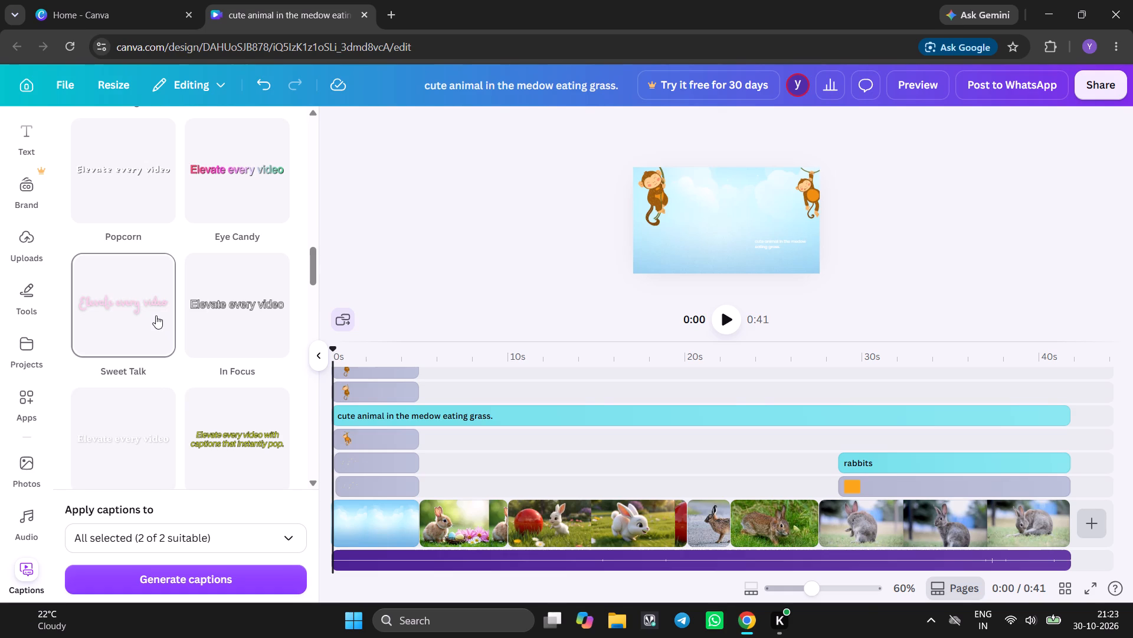
scroll(156, 315, "down", 2)
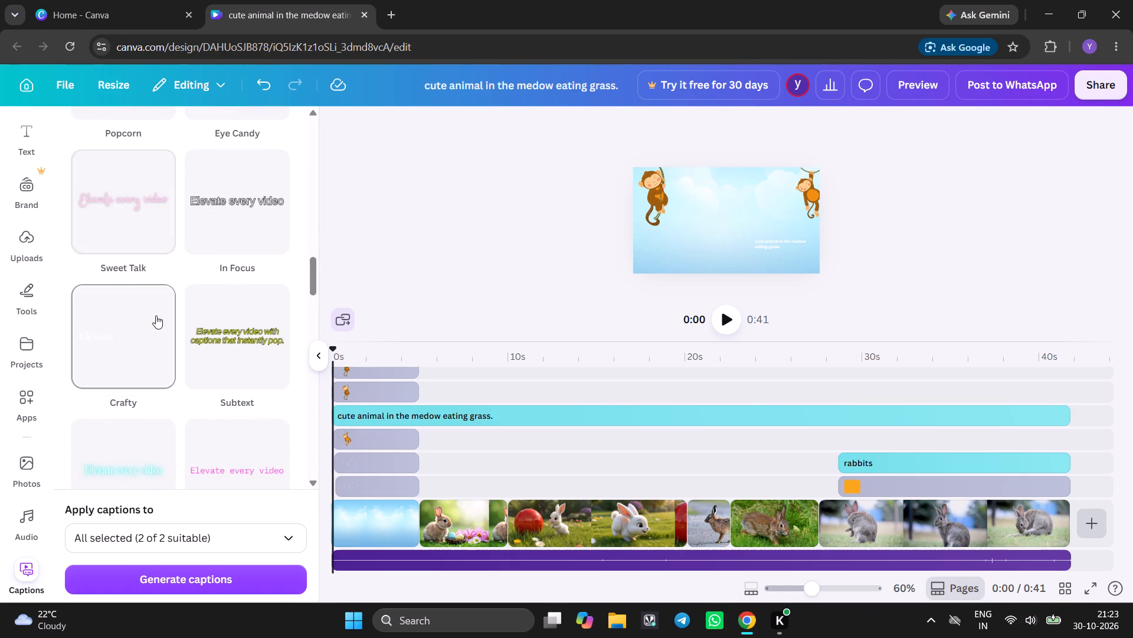
scroll(156, 315, "down", 2)
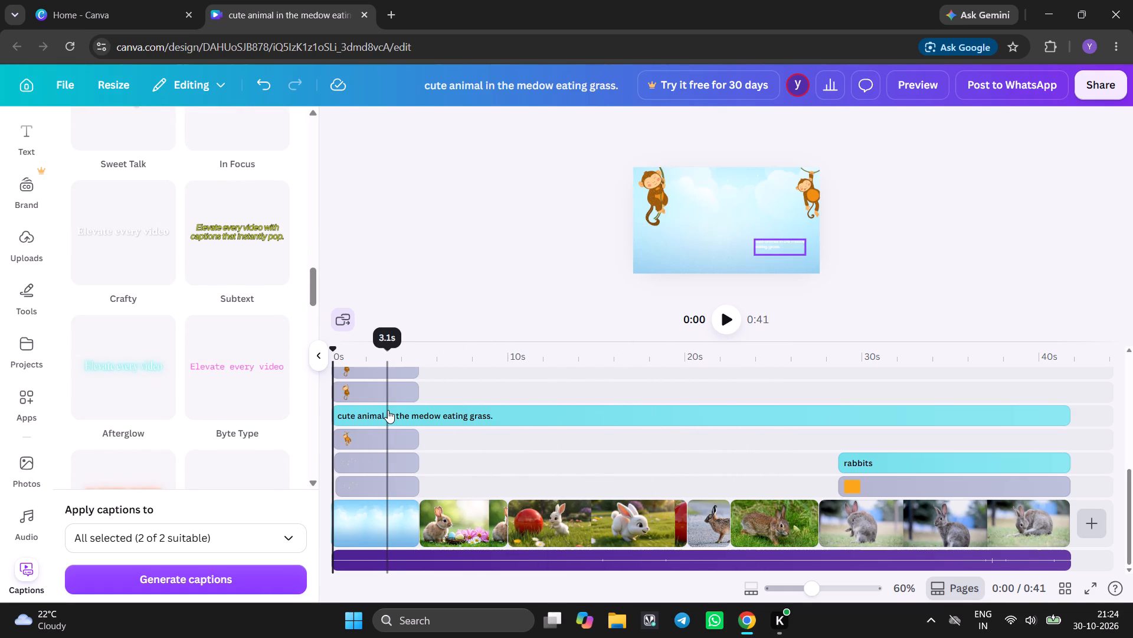
scroll(388, 410, "down", 2)
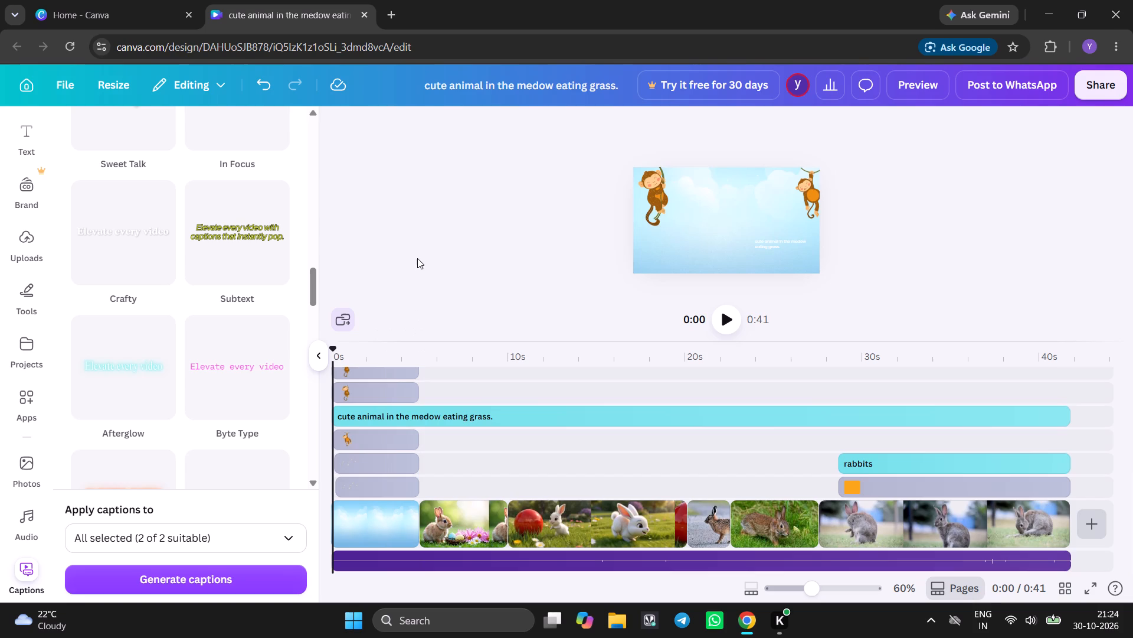
Set the timeline so that elements do not move with clips.
left_click(343, 313)
Play the video from the beginning.
left_click(723, 320)
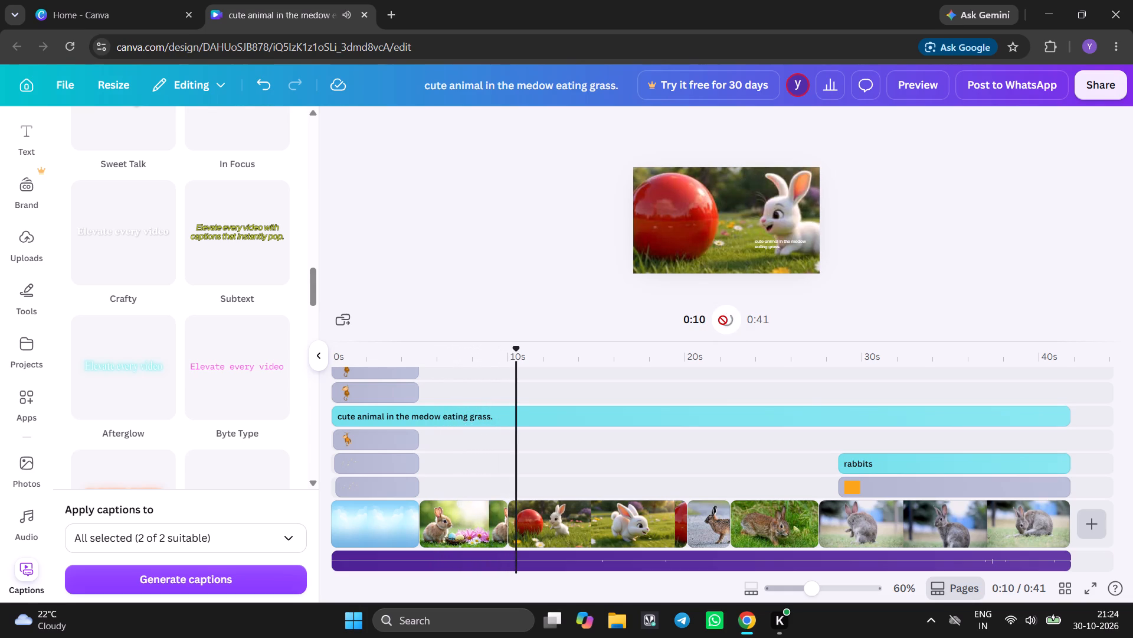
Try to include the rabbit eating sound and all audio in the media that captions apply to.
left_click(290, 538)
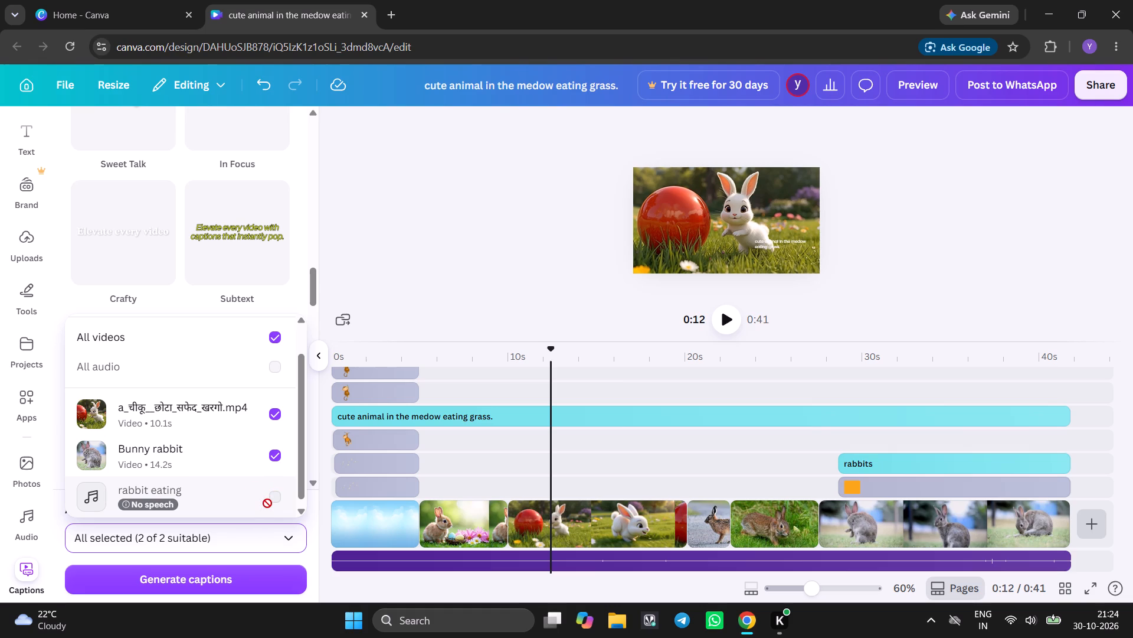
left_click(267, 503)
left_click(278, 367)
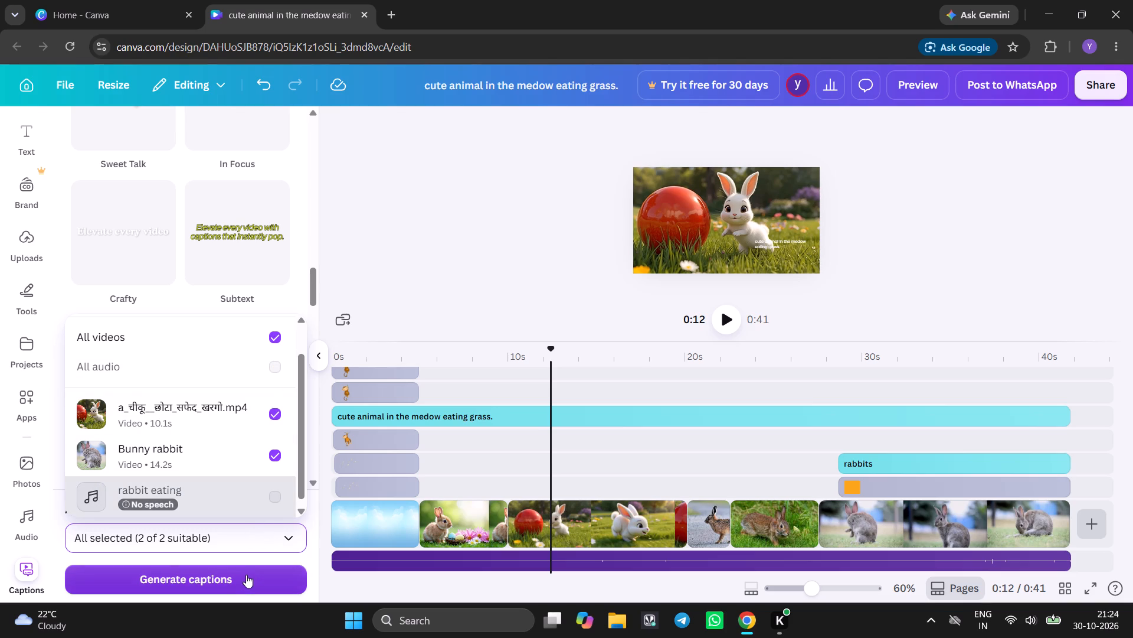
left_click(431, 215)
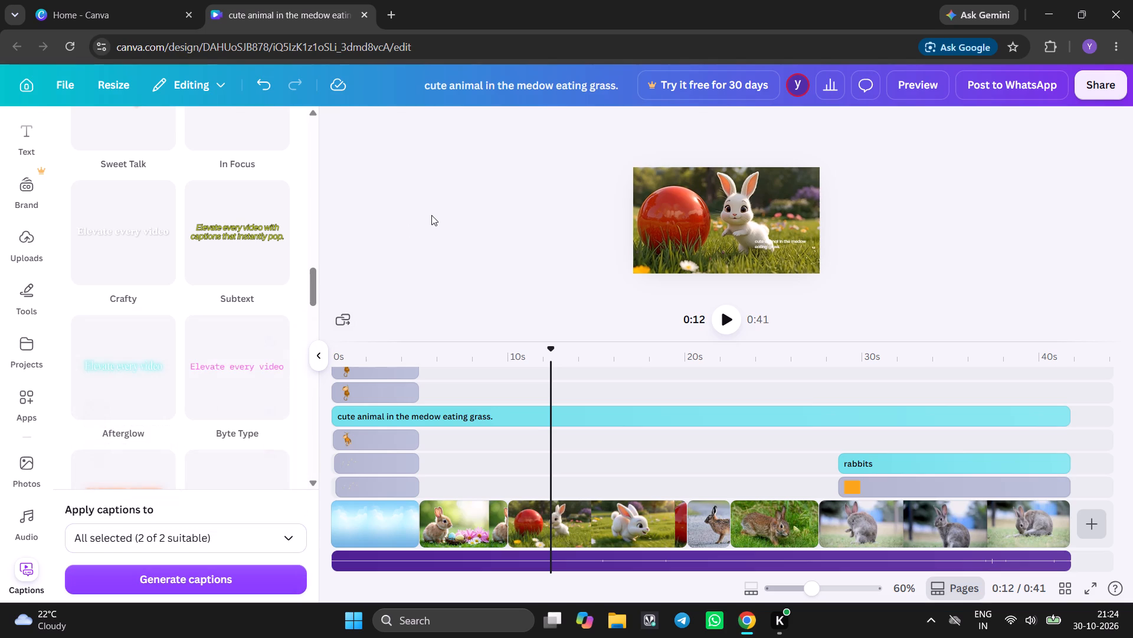
Continue playing the video from the 12-second mark.
left_click(726, 325)
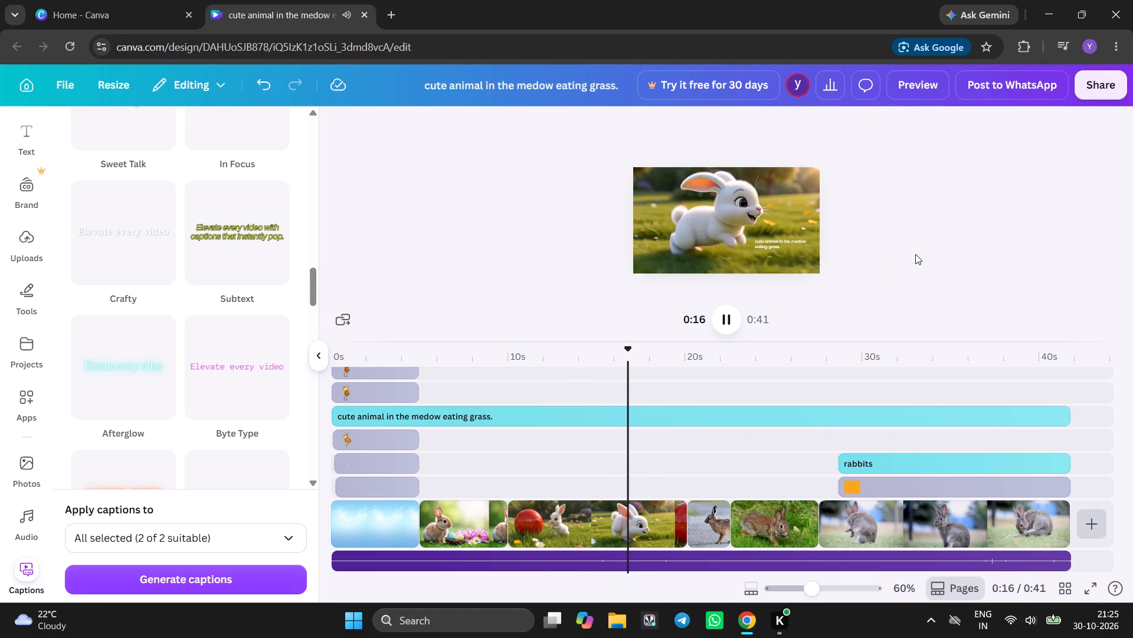
View the design's visit analytics and return to the video editor.
left_click(833, 89)
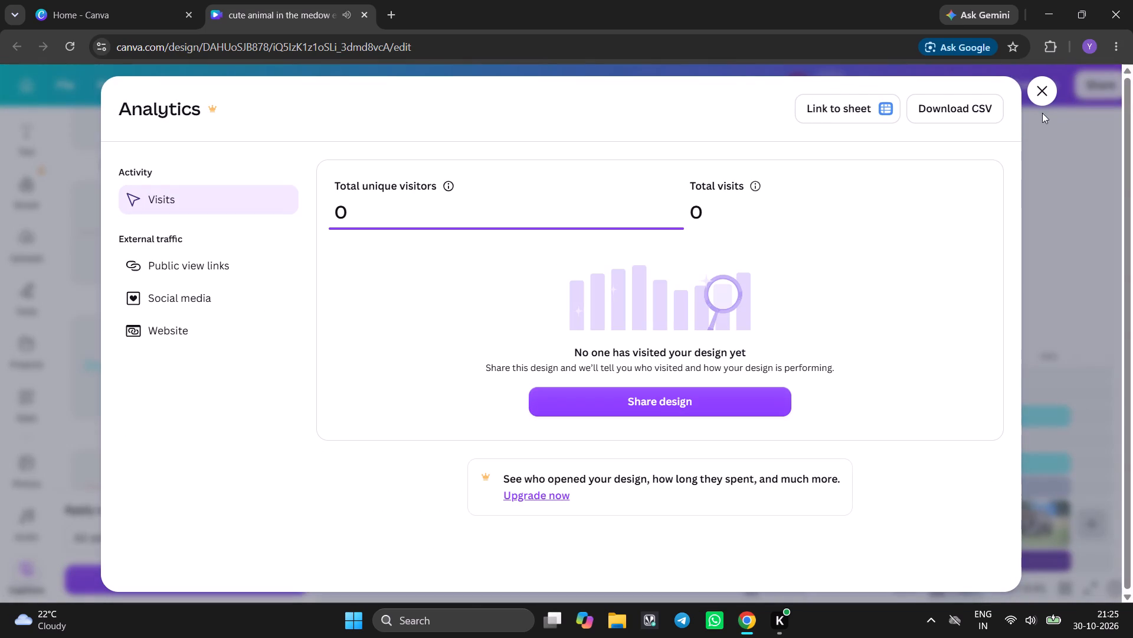
left_click(1050, 90)
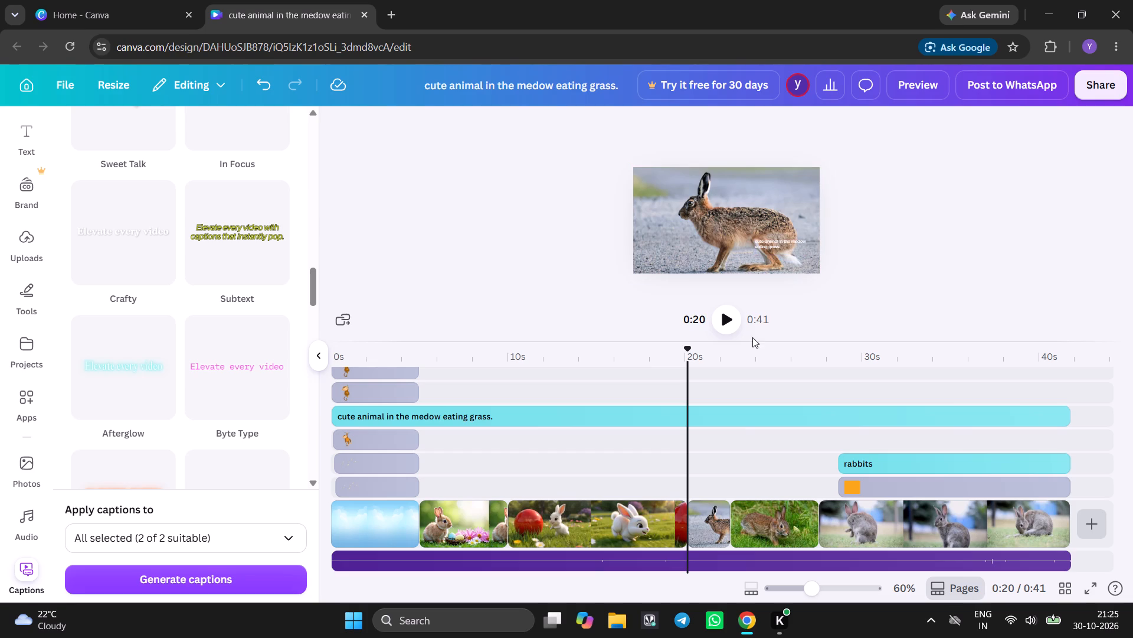
Resume playback from the 20-second mark to review the remaining rabbit clips.
left_click(724, 316)
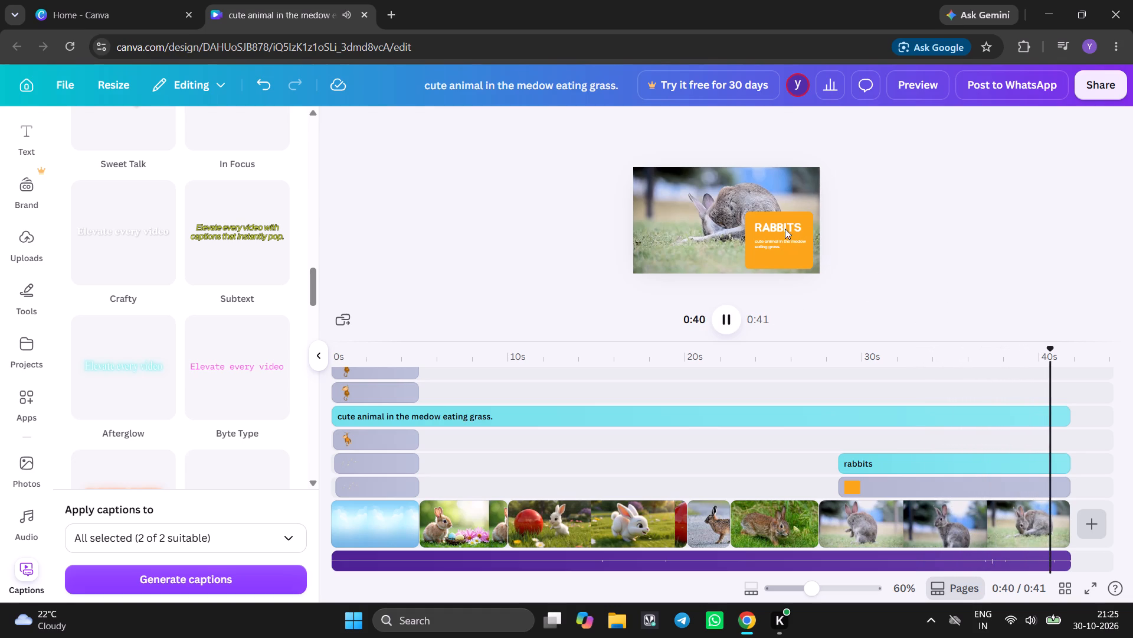
Trim the end of the final Bunny rabbit clip to 8.7s and dismiss the LinkedIn notification.
left_click(1042, 509)
left_click_drag(1063, 518, 965, 512)
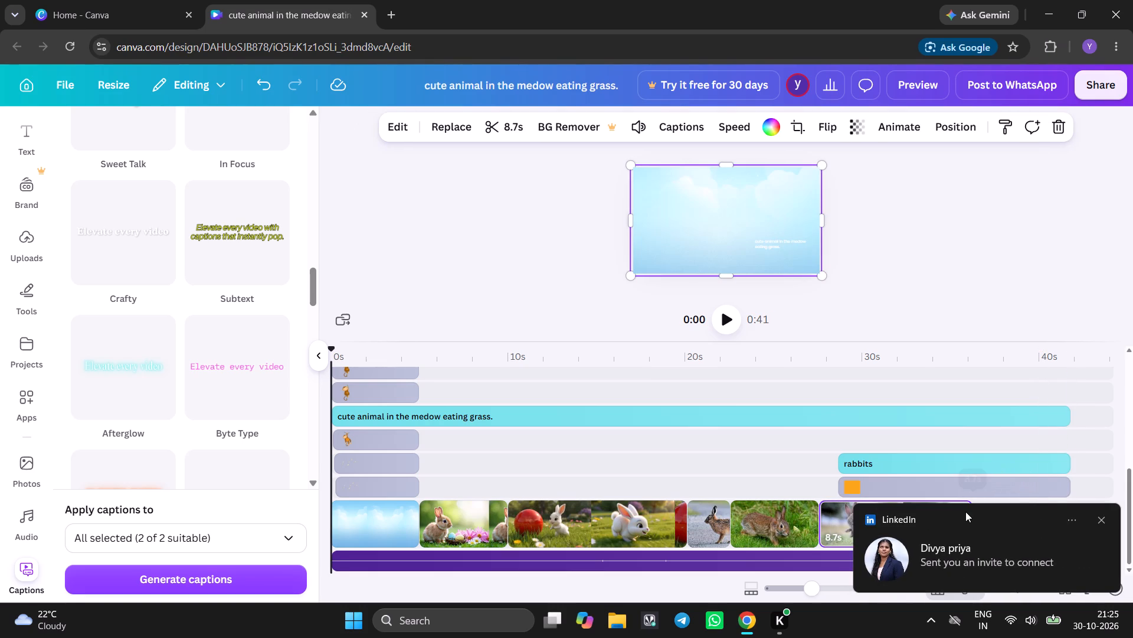
left_click(1100, 517)
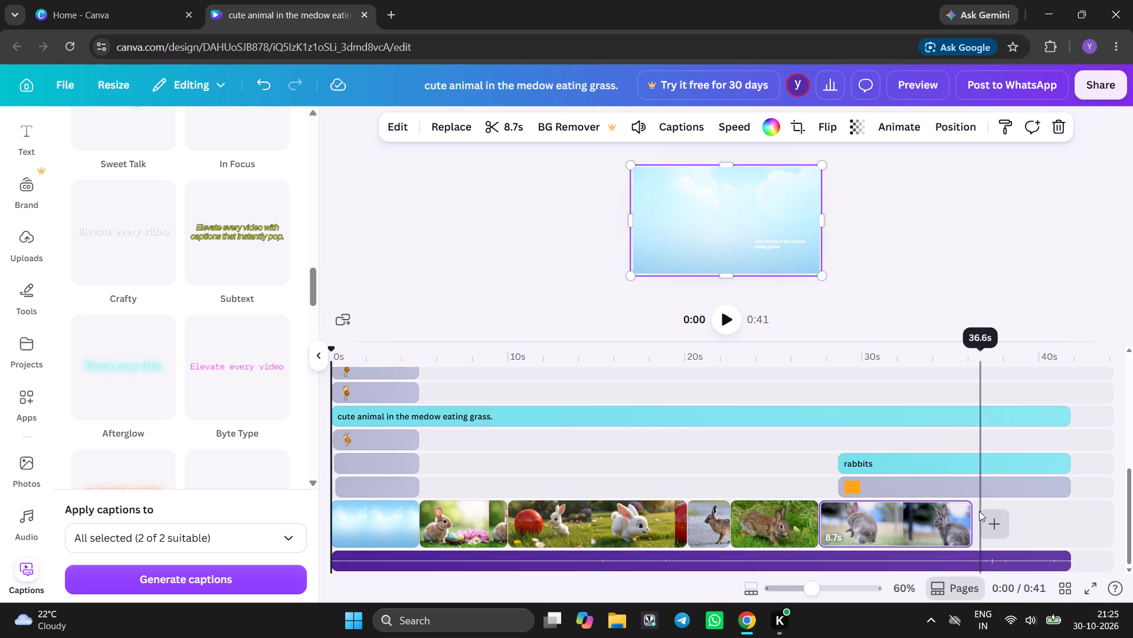
Search the stock videos for "rabbit in meadow" and add the 5.0s brown rabbit video after the last clip.
left_click(992, 519)
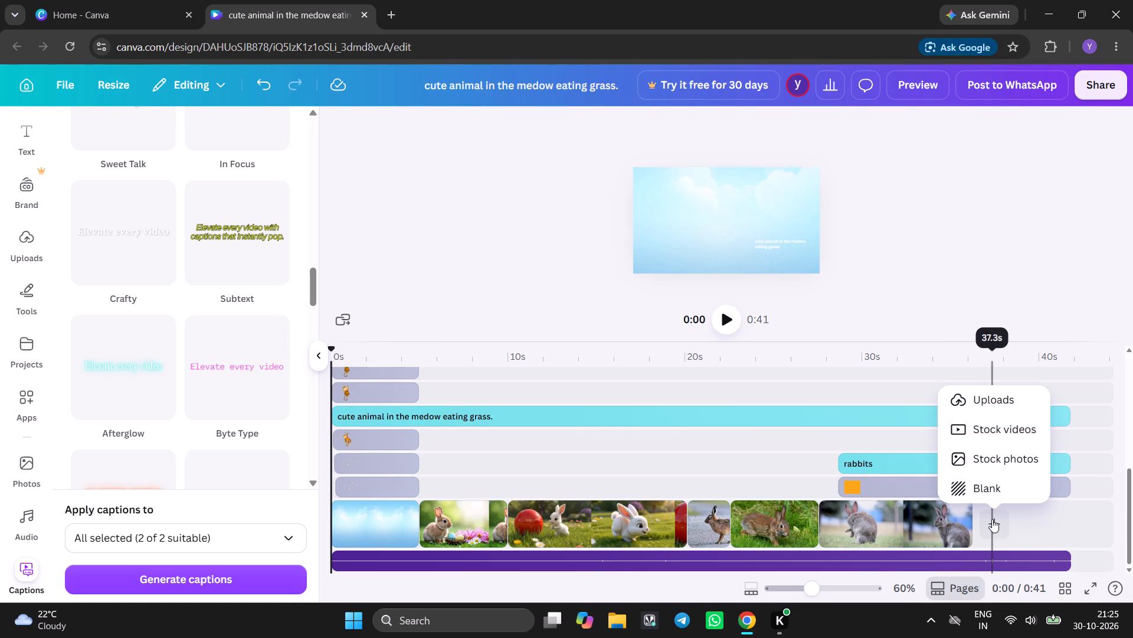
left_click(961, 435)
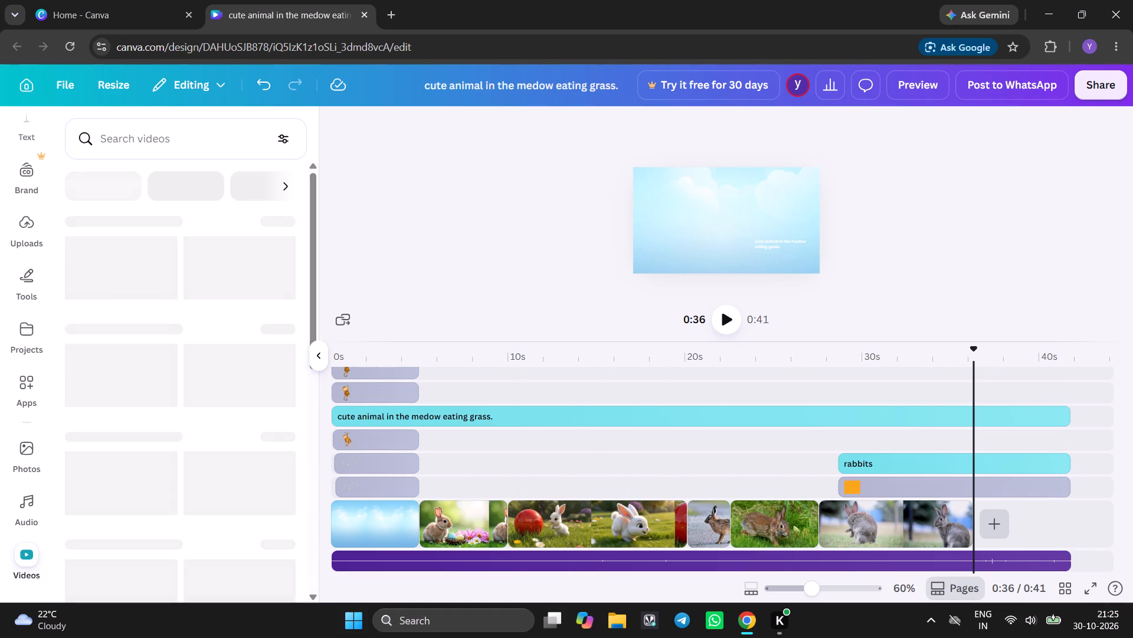
left_click(139, 138)
type("ra")
type("bbit in medow")
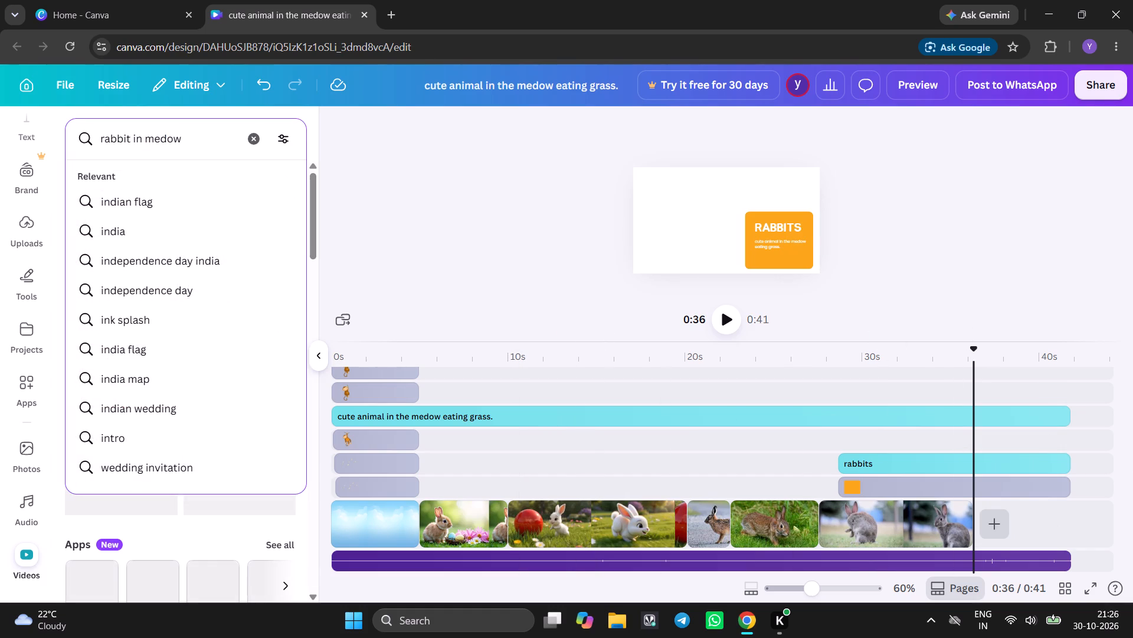
key("BackSpace")
key("BackSpace")
key("BackSpace")
type("adow")
key("Return")
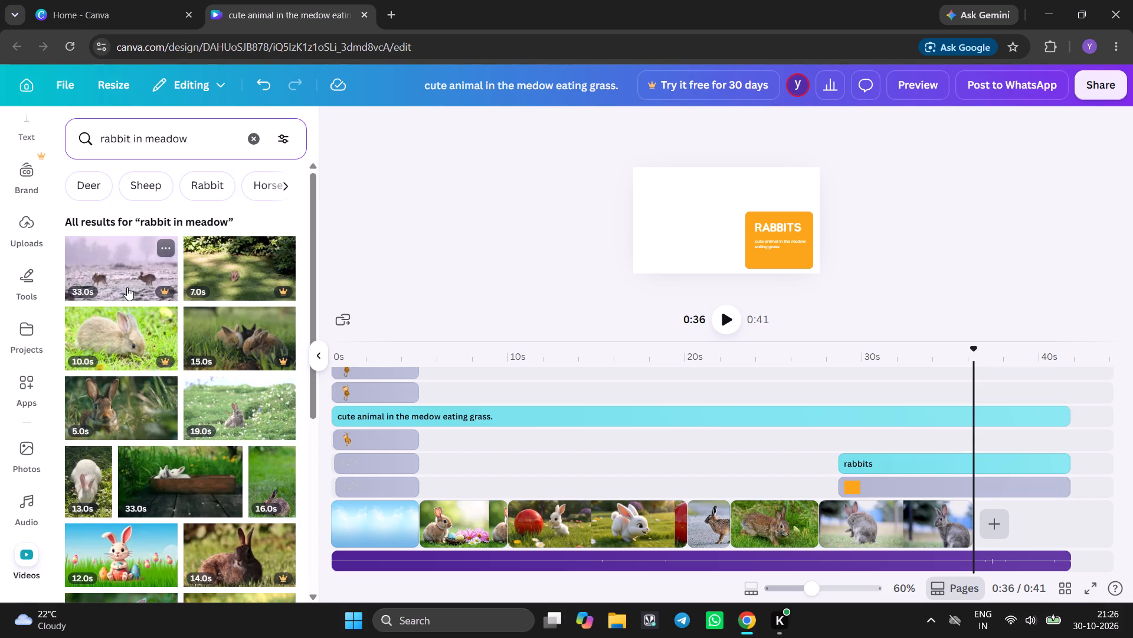
left_click(130, 412)
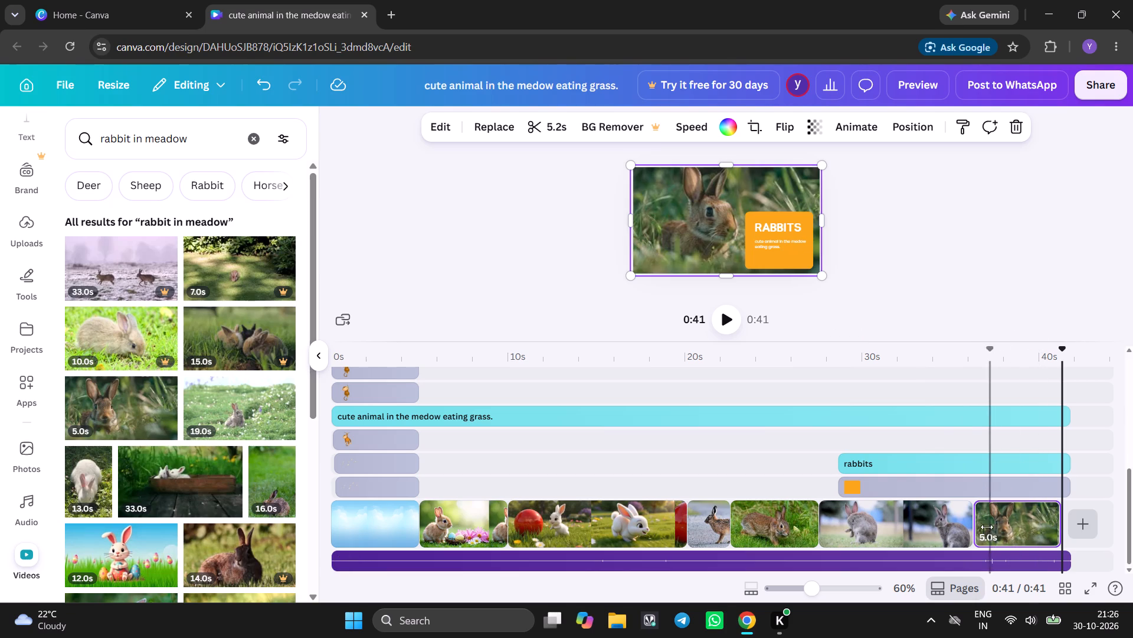
Play the closing clips from 0:34 to the end of the video.
left_click(951, 535)
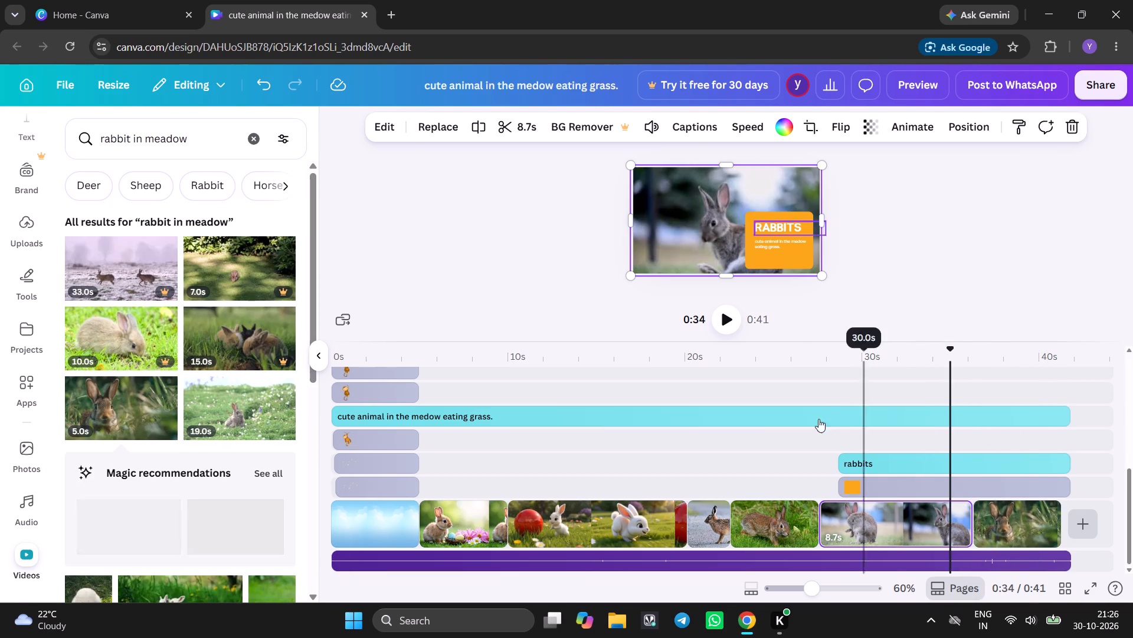
left_click(726, 321)
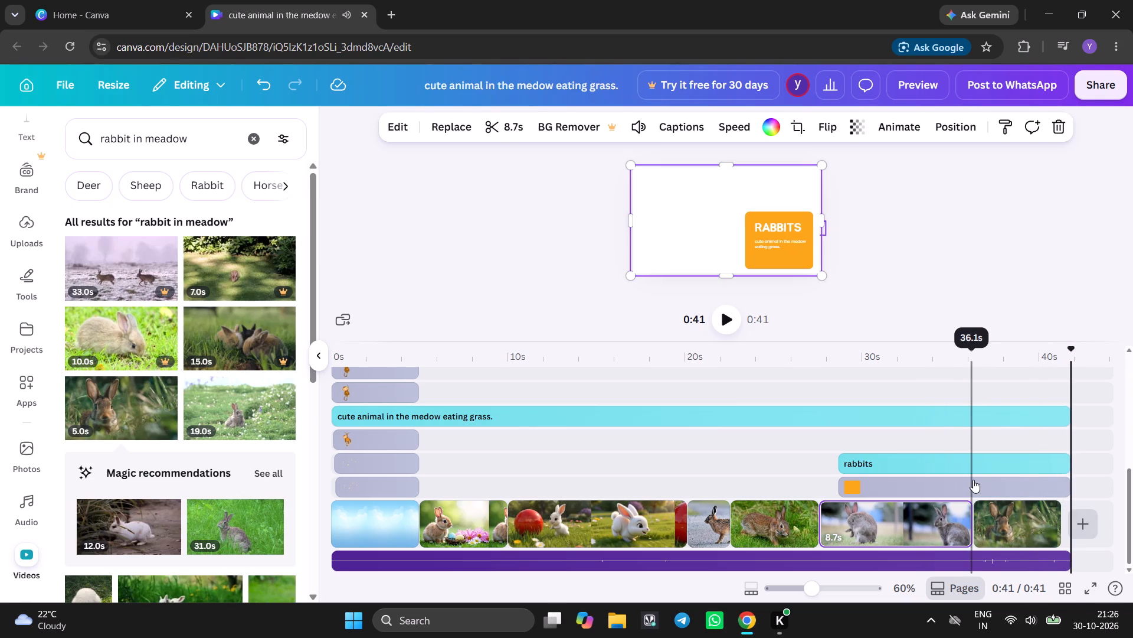
Extend the end of the newly added brown rabbit clip to about 5.2s.
left_click(1006, 523)
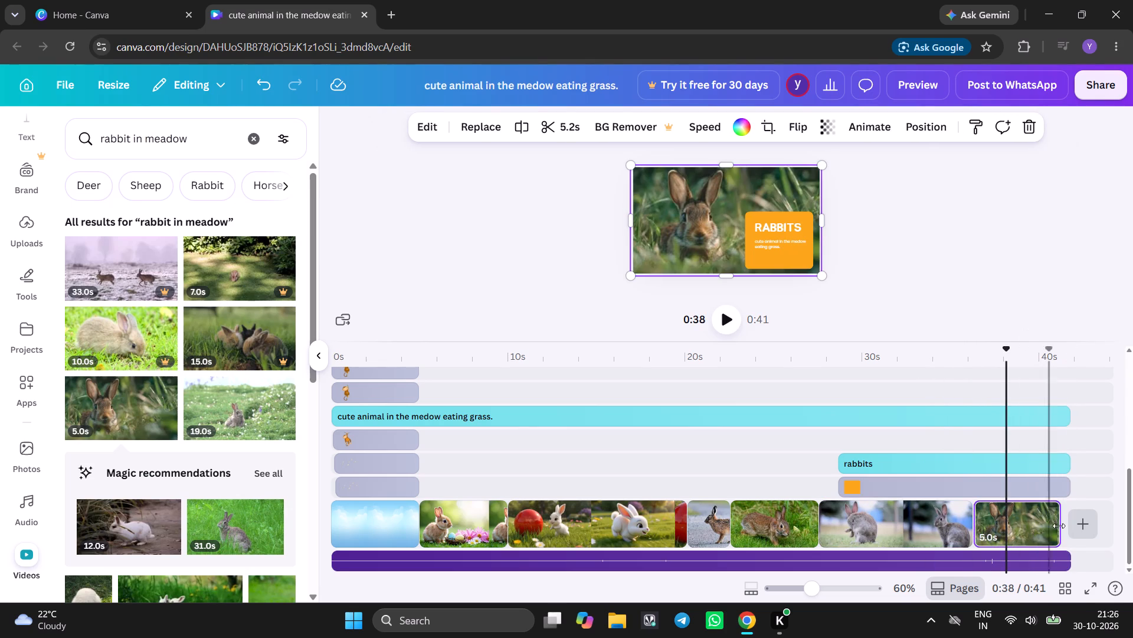
left_click_drag(1057, 526, 1068, 526)
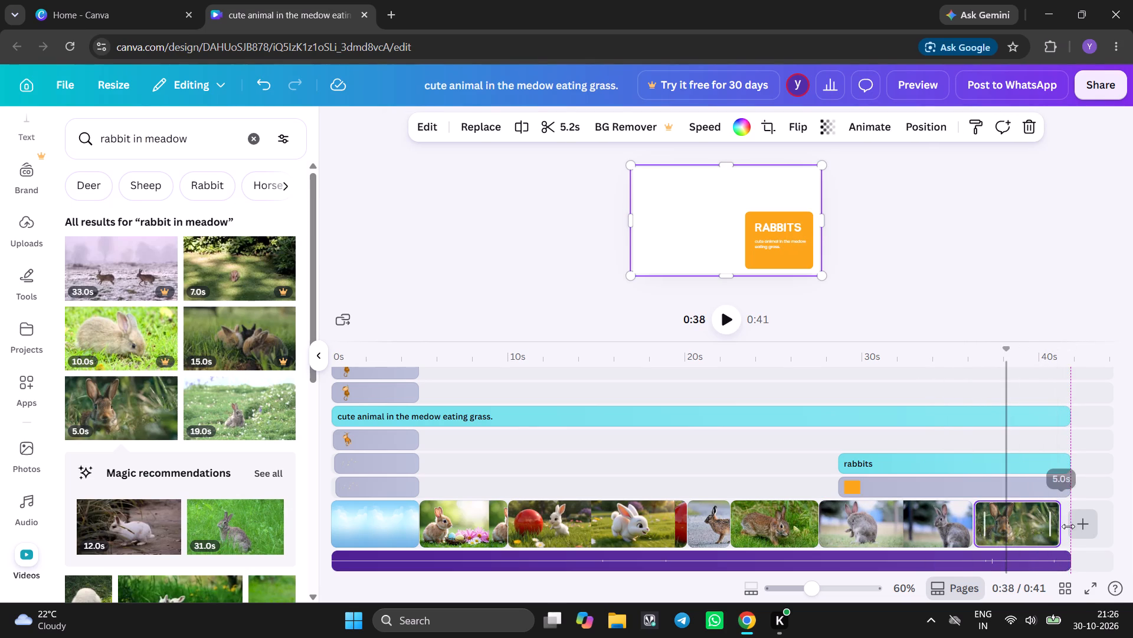
left_click_drag(1068, 526, 1061, 521)
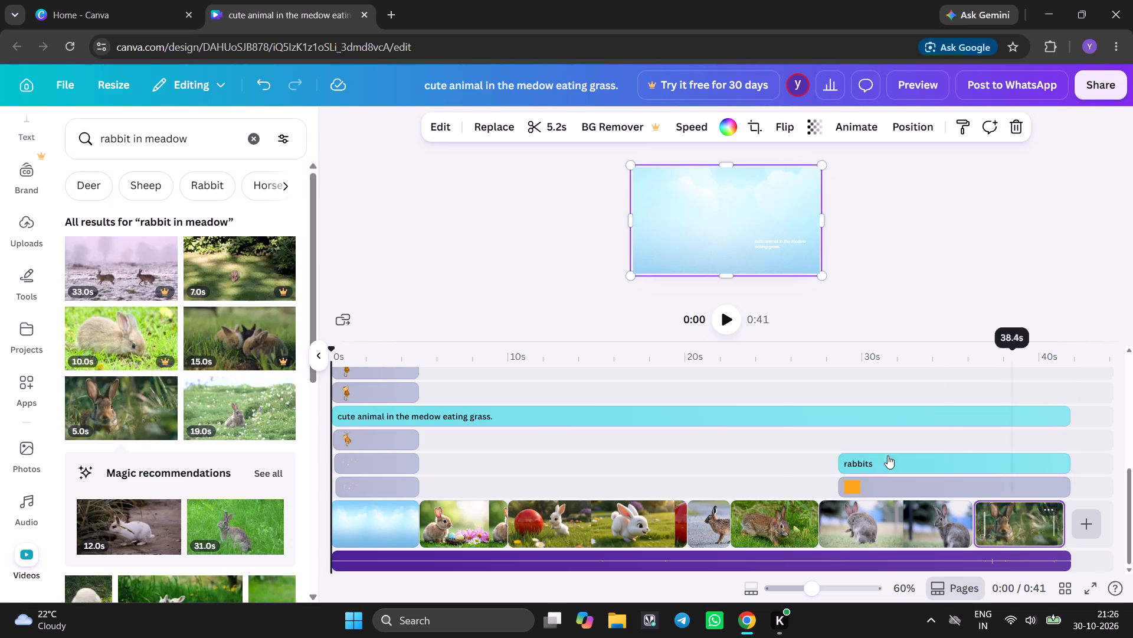
Play the video from 0:24 to review the closing rabbit clips.
left_click(761, 487)
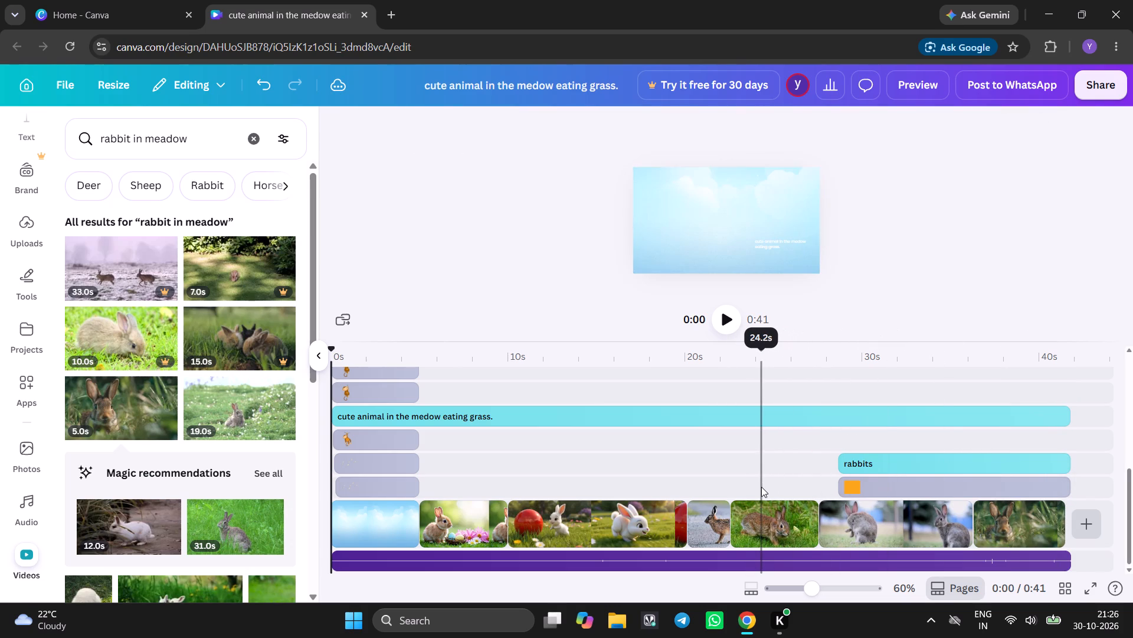
left_click(726, 320)
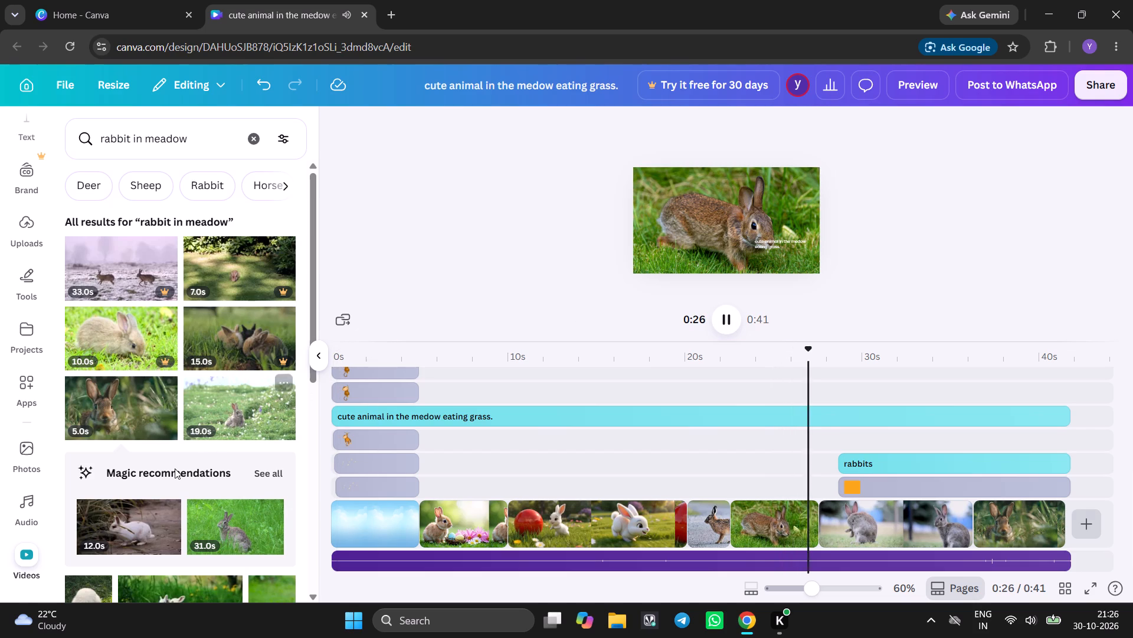
Find the 13.0s white rabbit video in the "rabbit in meadow" results and add it after the last clip.
scroll(152, 468, "down", 2)
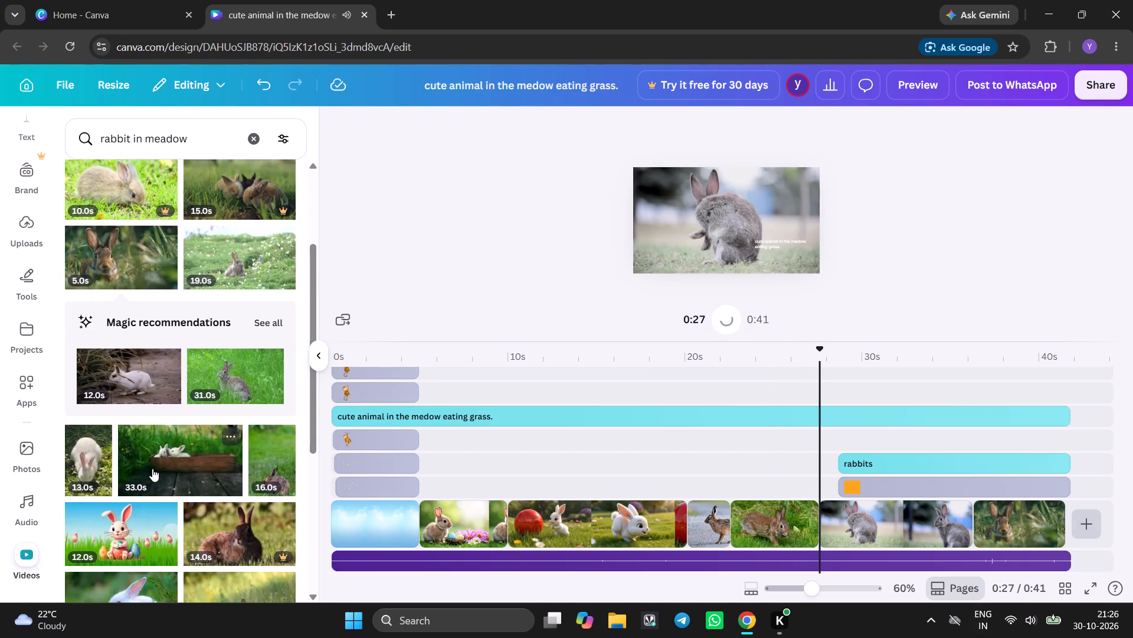
scroll(152, 468, "down", 2)
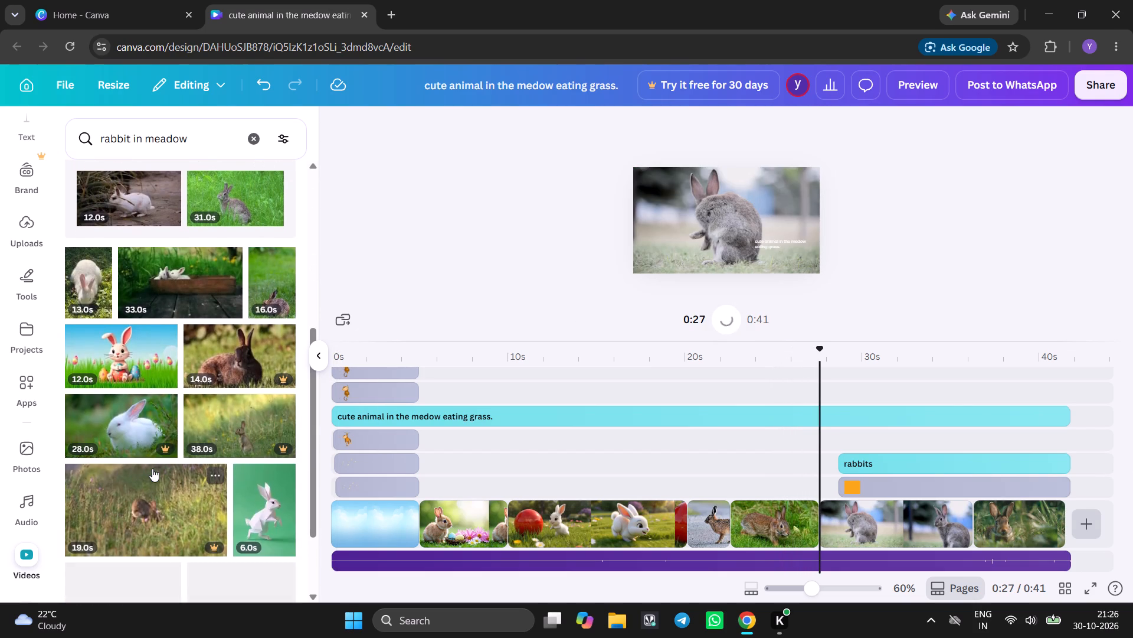
scroll(152, 468, "down", 3)
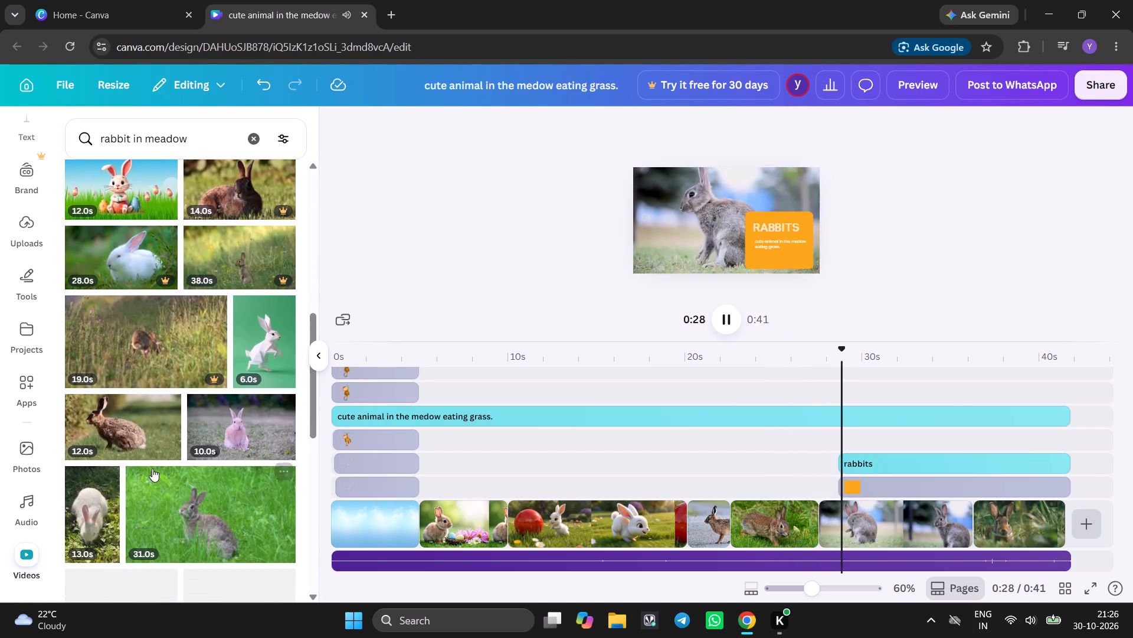
scroll(152, 468, "down", 1)
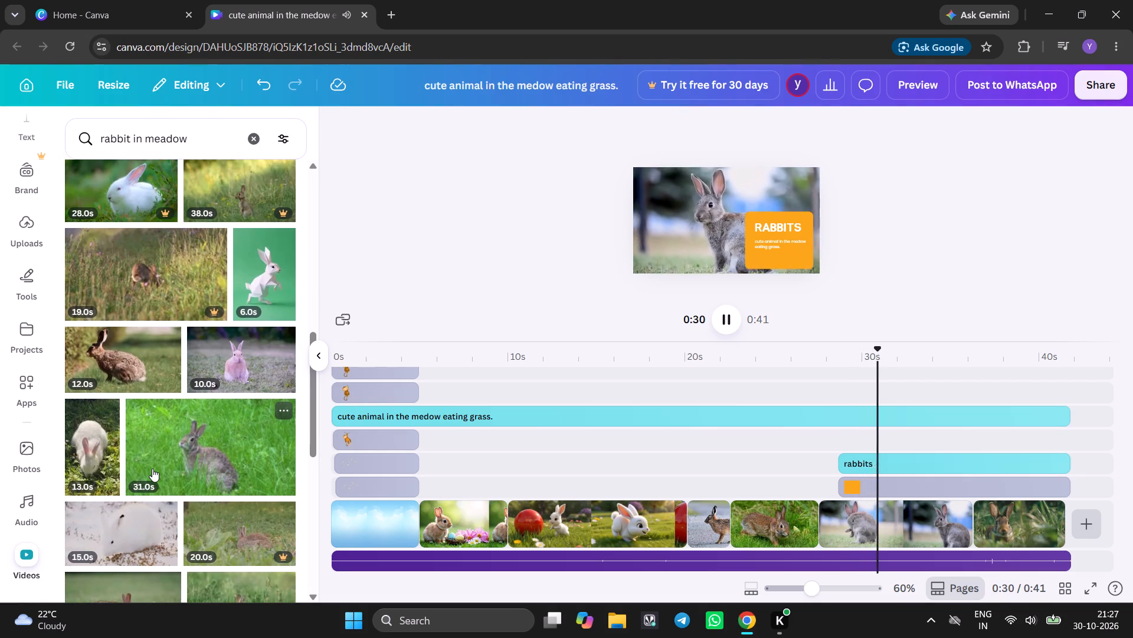
scroll(152, 468, "down", 1)
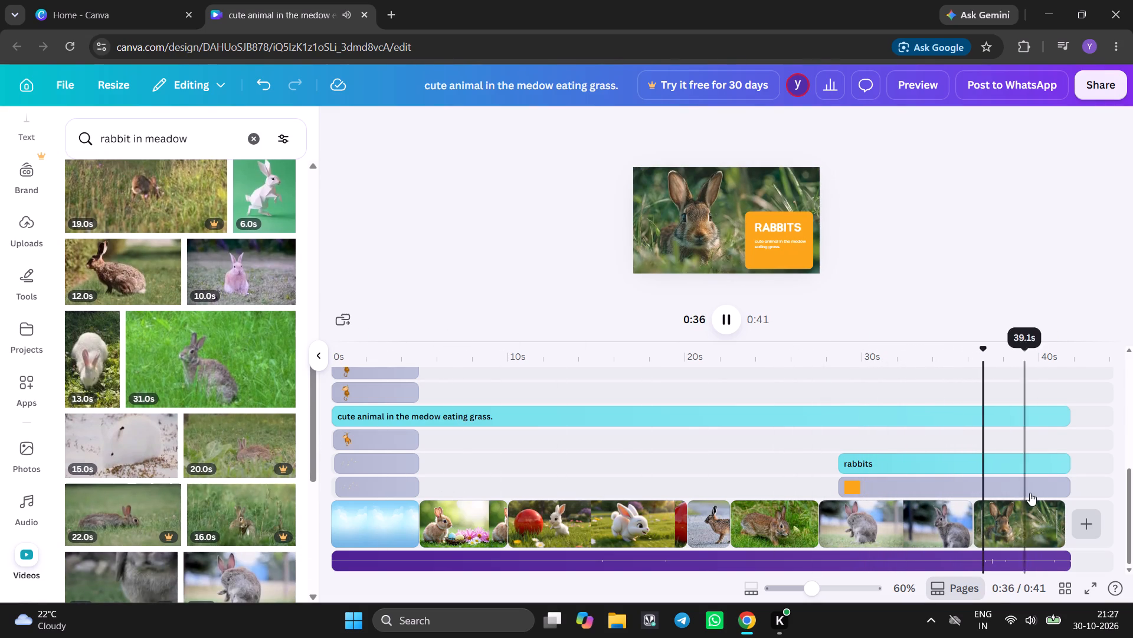
left_click(1061, 483)
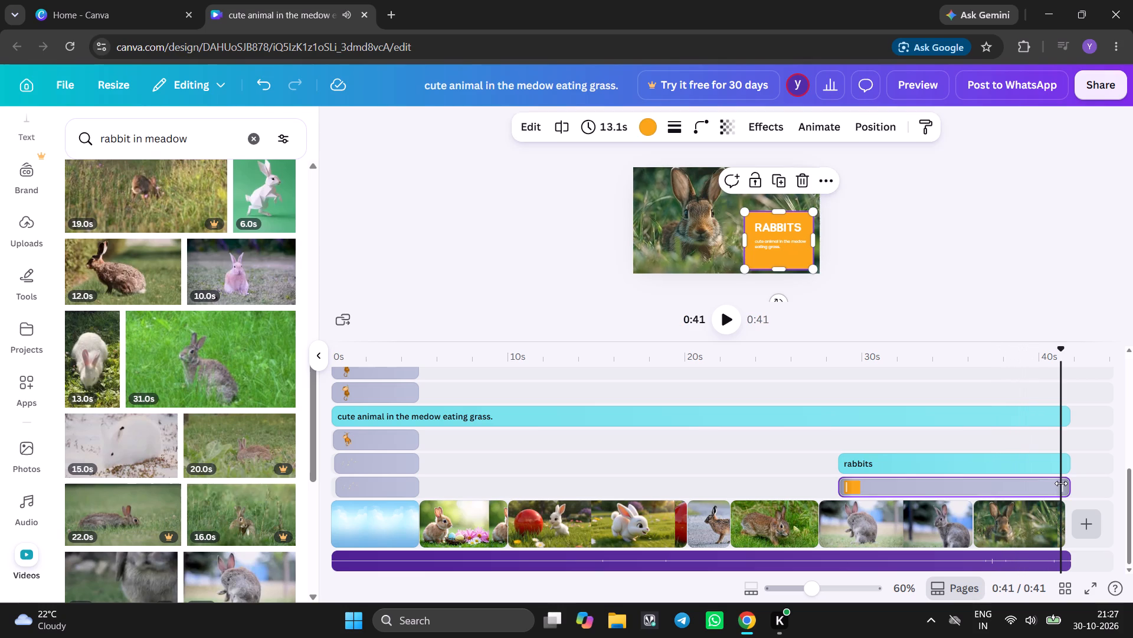
left_click(1067, 480)
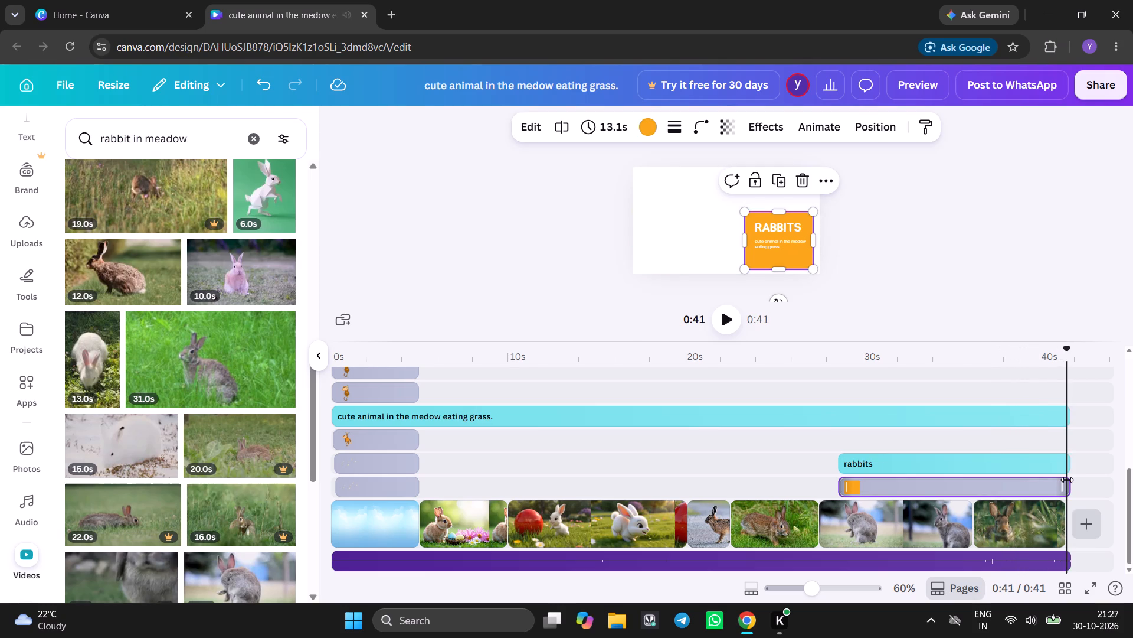
left_click(96, 362)
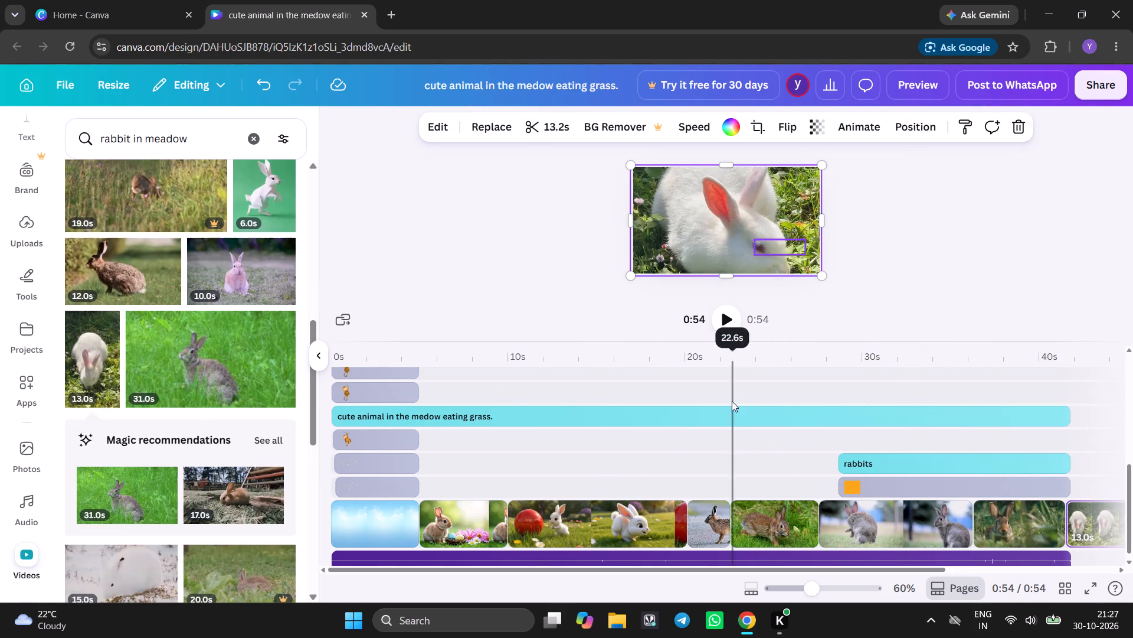
Extend the end of the "rabbit eating" audio to match the end of the white rabbit clip at 0:54.
left_click(1061, 554)
left_click_drag(1061, 554, 1132, 541)
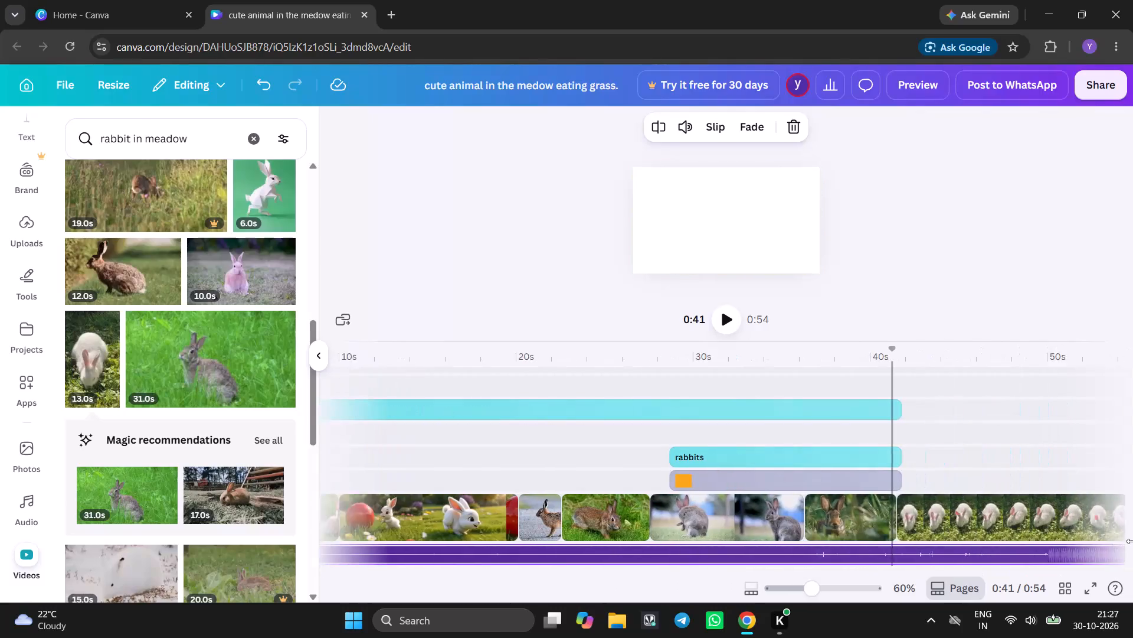
left_click_drag(1132, 541, 1077, 542)
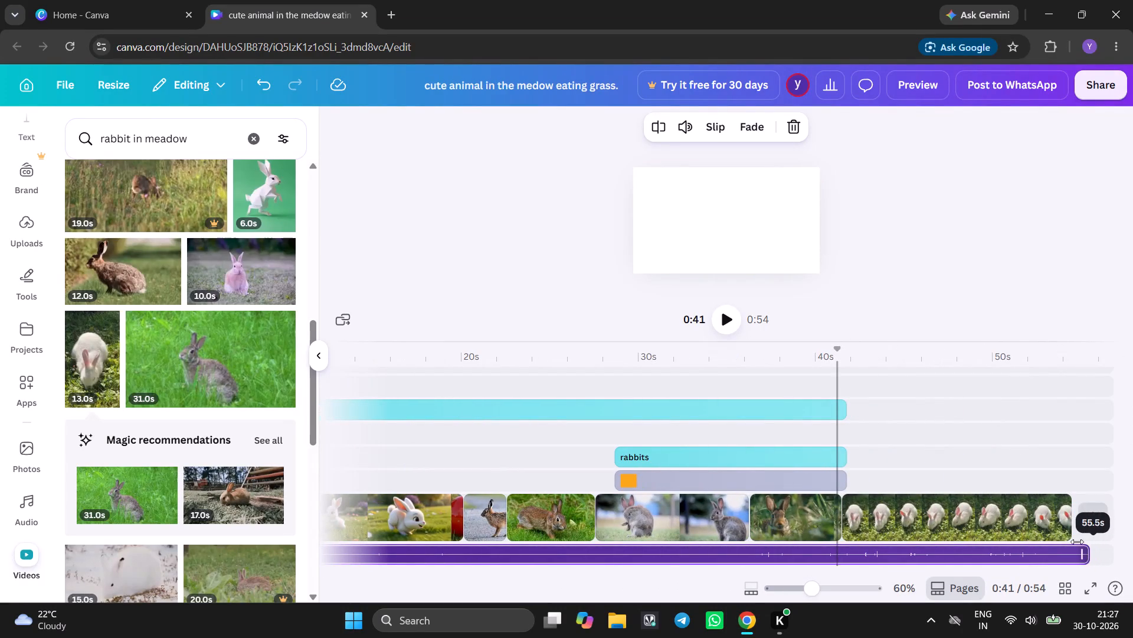
left_click_drag(1077, 542, 1069, 541)
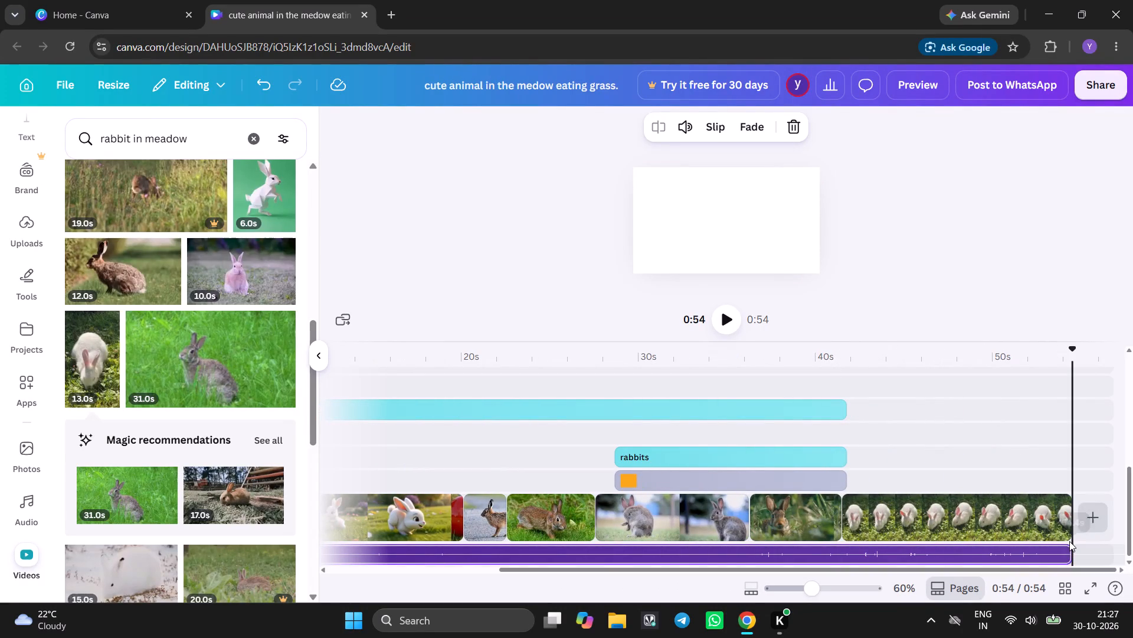
Start playback from 0:40, near the end of the brown rabbit clip.
left_click(827, 509)
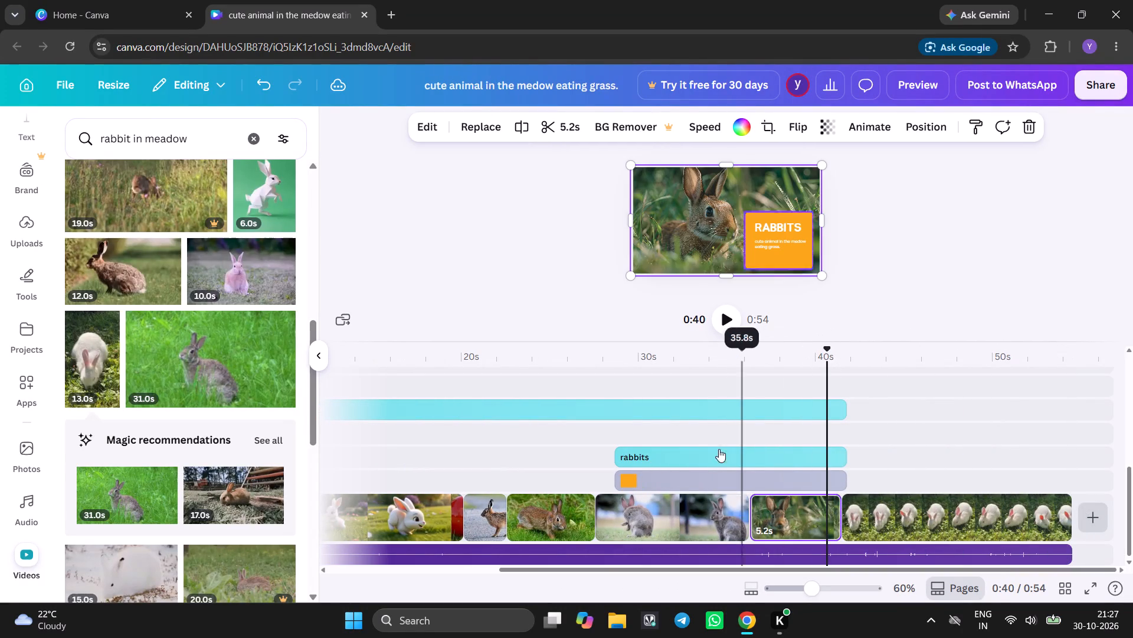
left_click(724, 311)
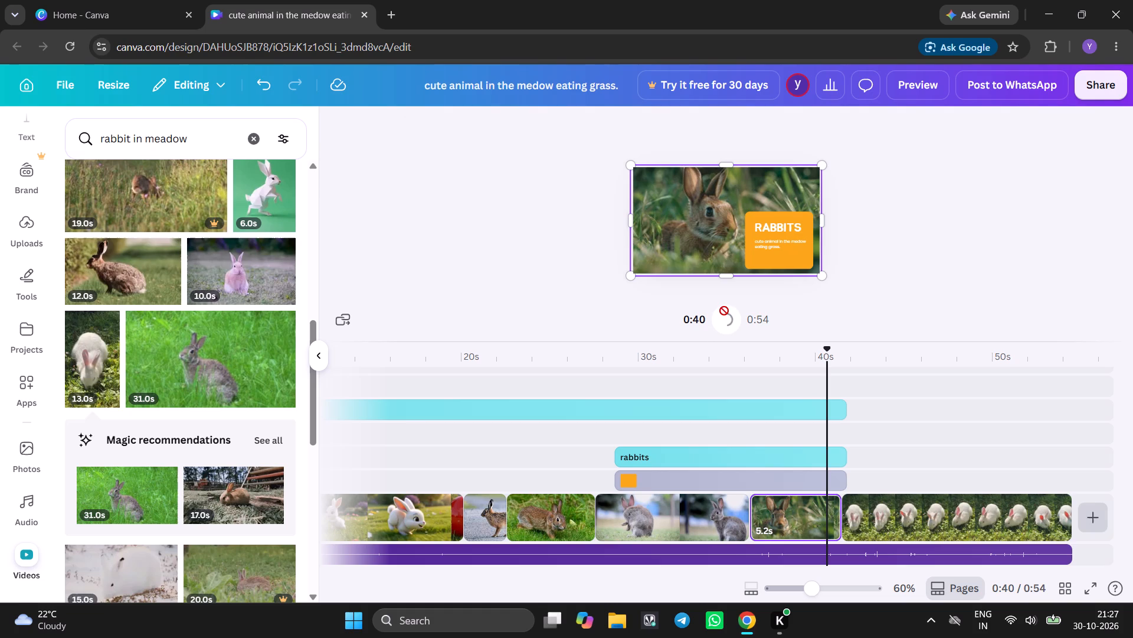
Extend the "cute animal in the medow eating grass." caption's duration to 54.4s, up to the end of the video.
left_click(803, 405)
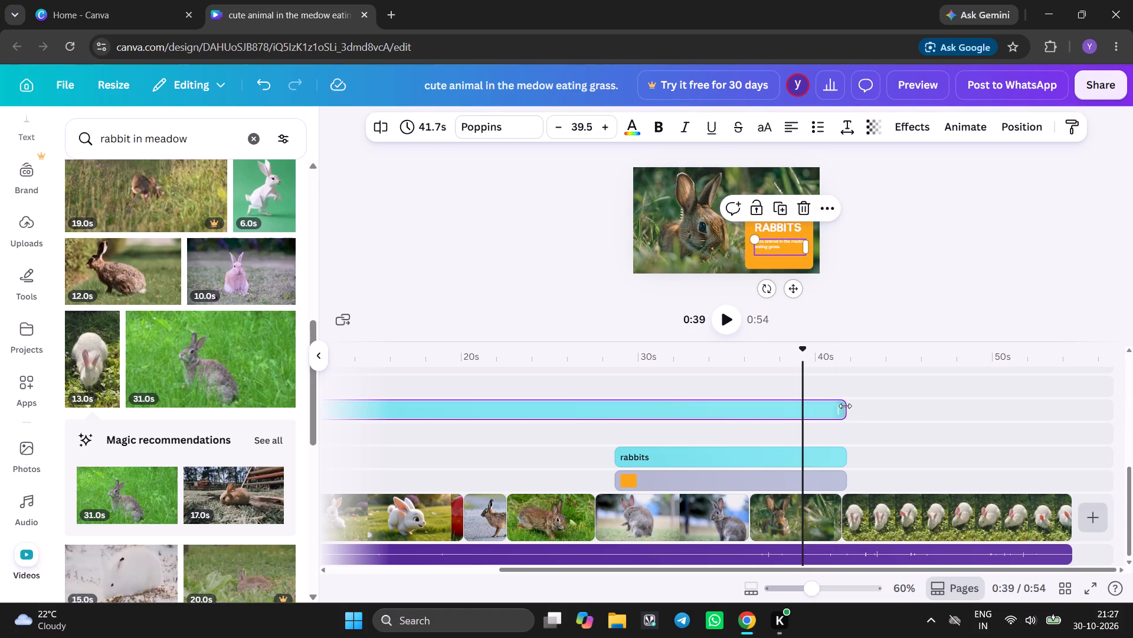
left_click_drag(840, 408, 973, 403)
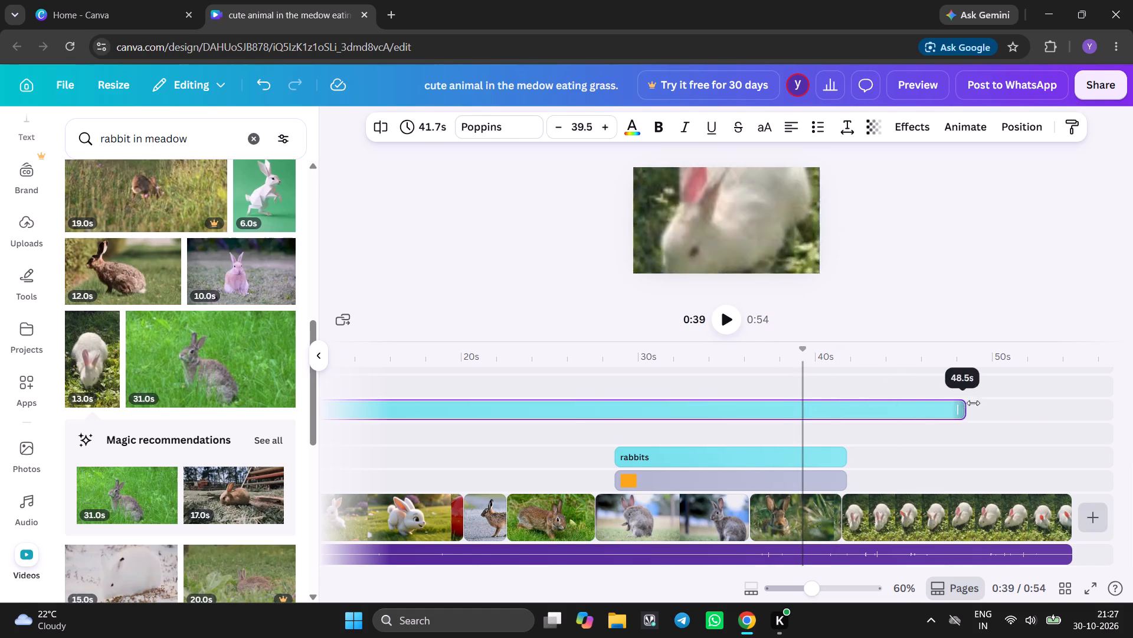
left_click_drag(973, 403, 1063, 401)
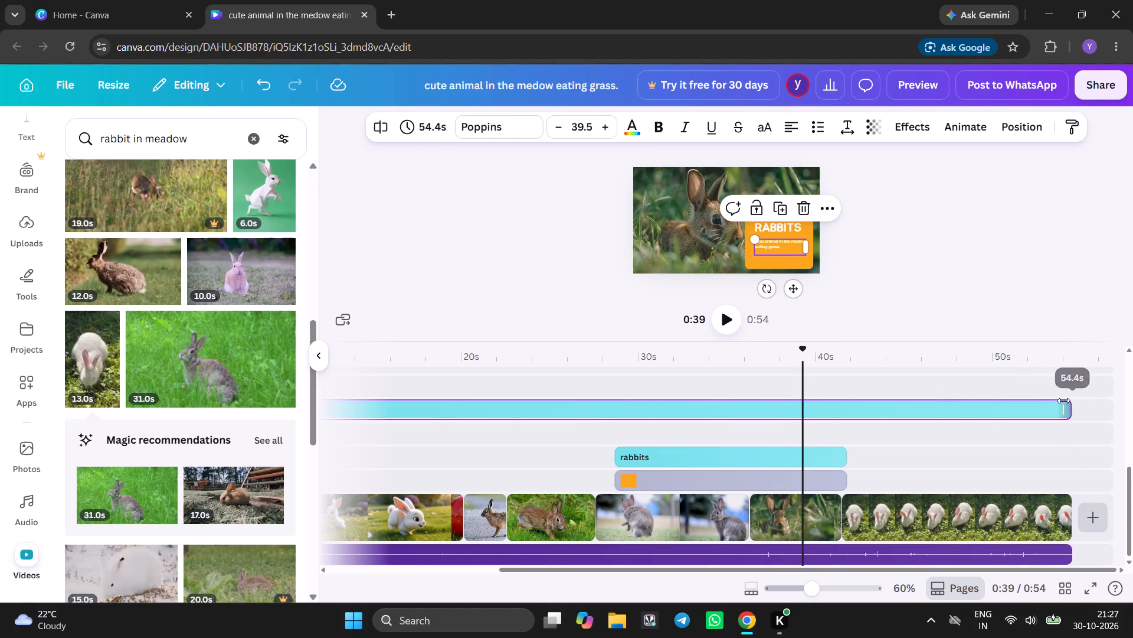
Extend the "rabbits" title to 25.8s and its orange background shape to about 26.2s, covering the white rabbit clip.
left_click(826, 453)
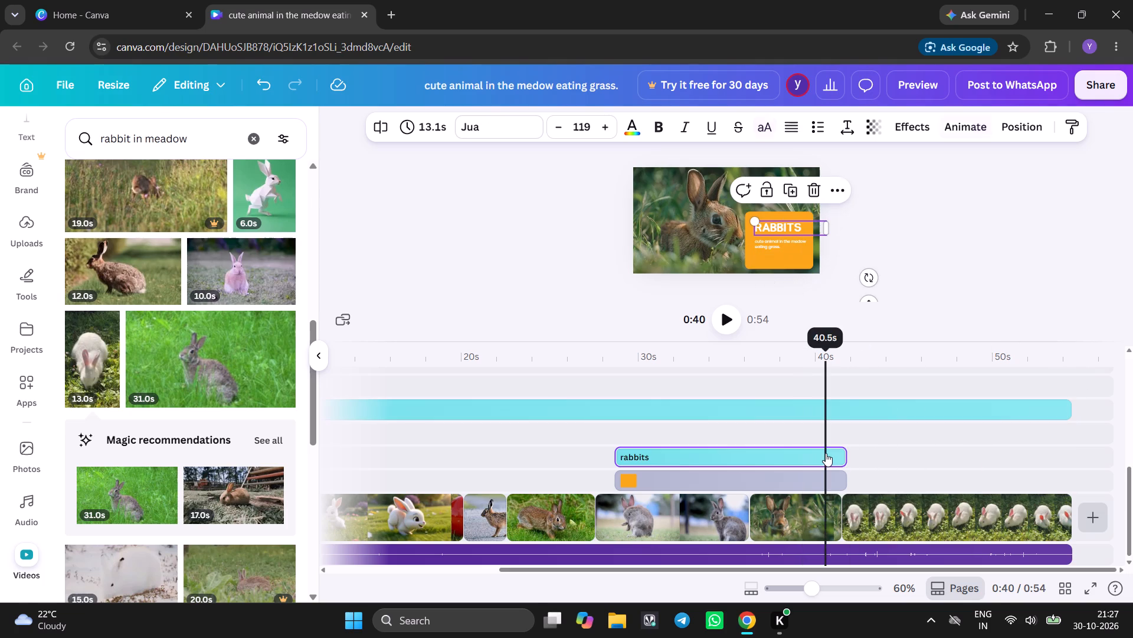
left_click_drag(843, 455, 1067, 436)
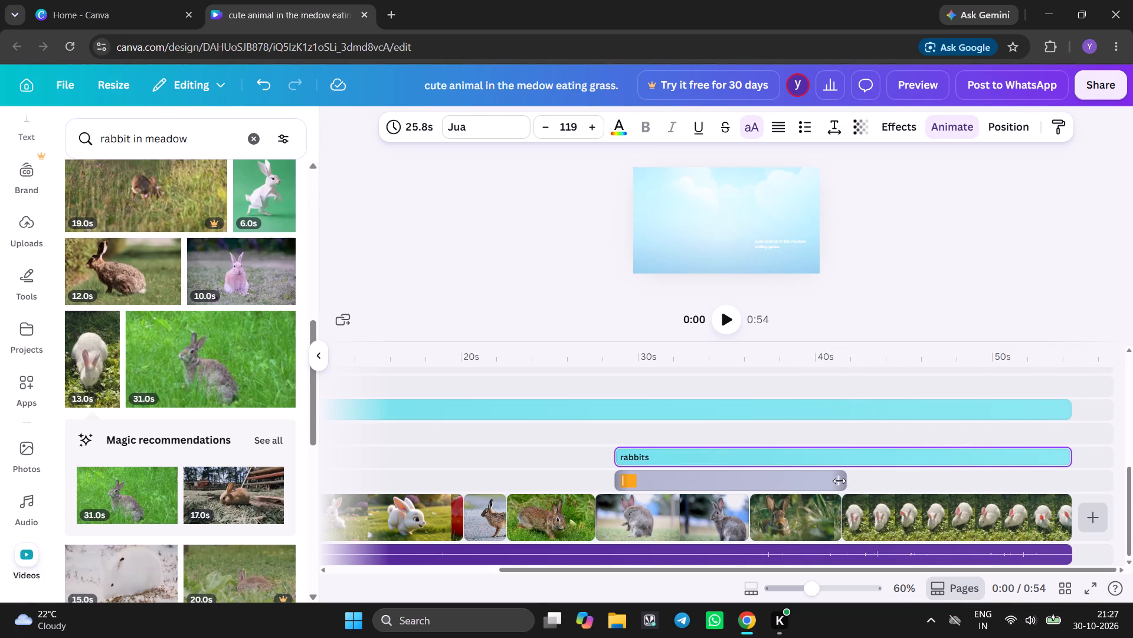
left_click_drag(839, 481, 1073, 456)
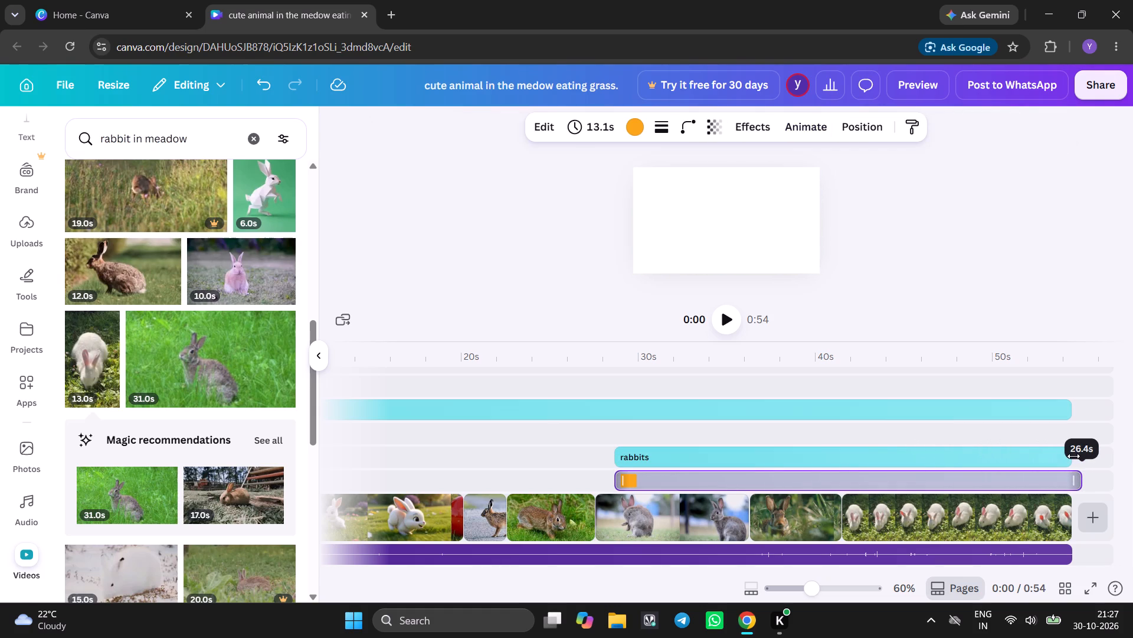
left_click_drag(1073, 456, 1070, 455)
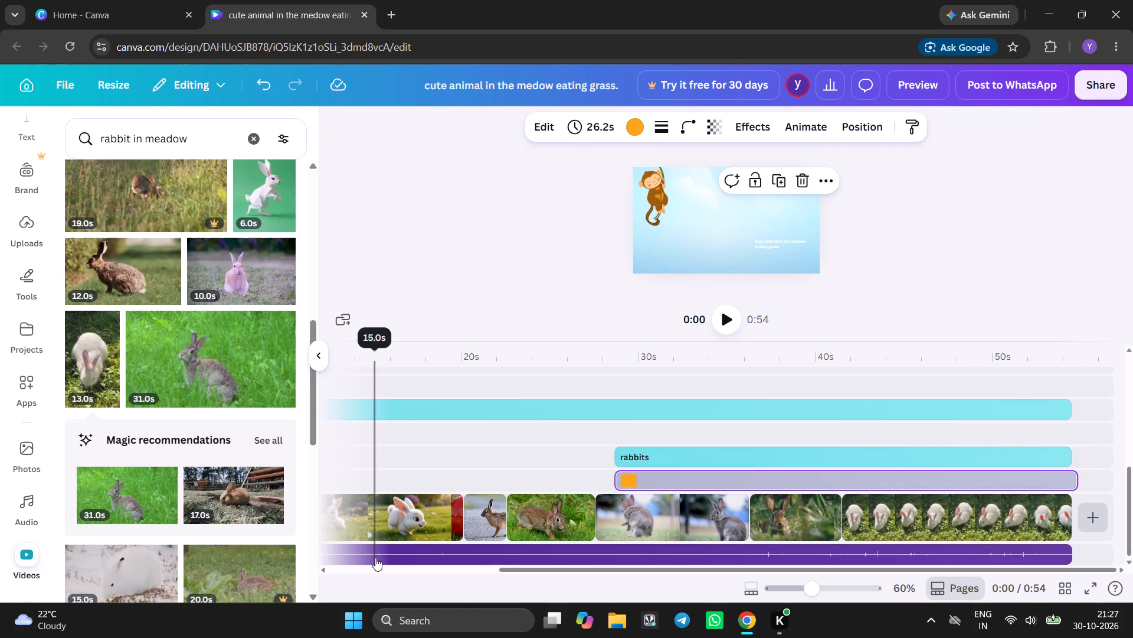
Play the video from 0:20 to review the clips with the extended text and sound.
left_click(463, 450)
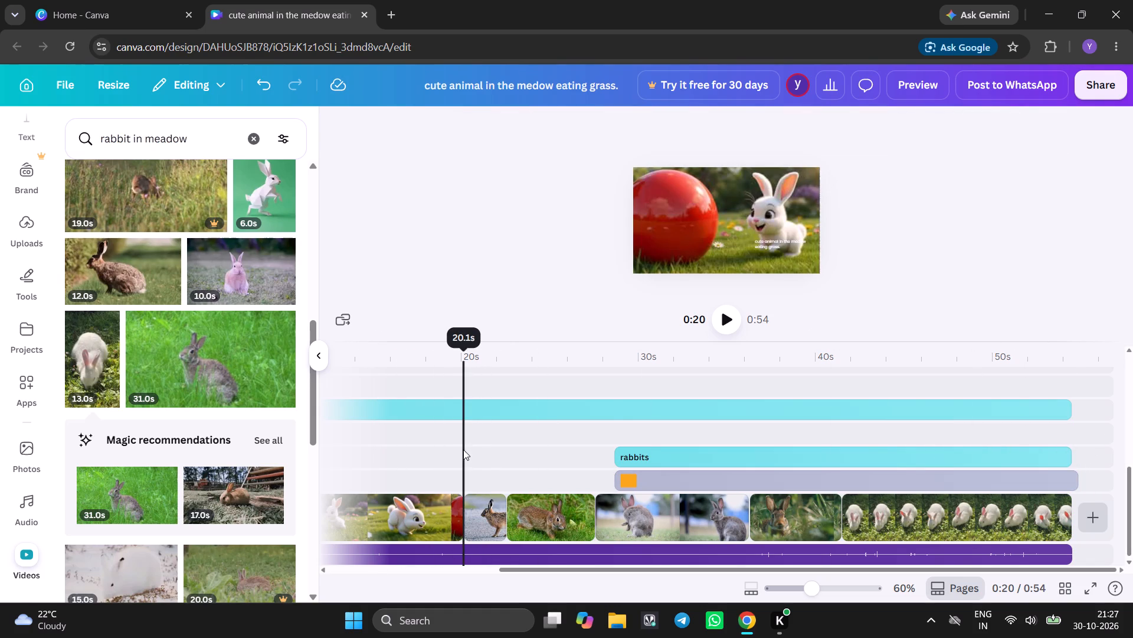
left_click(727, 315)
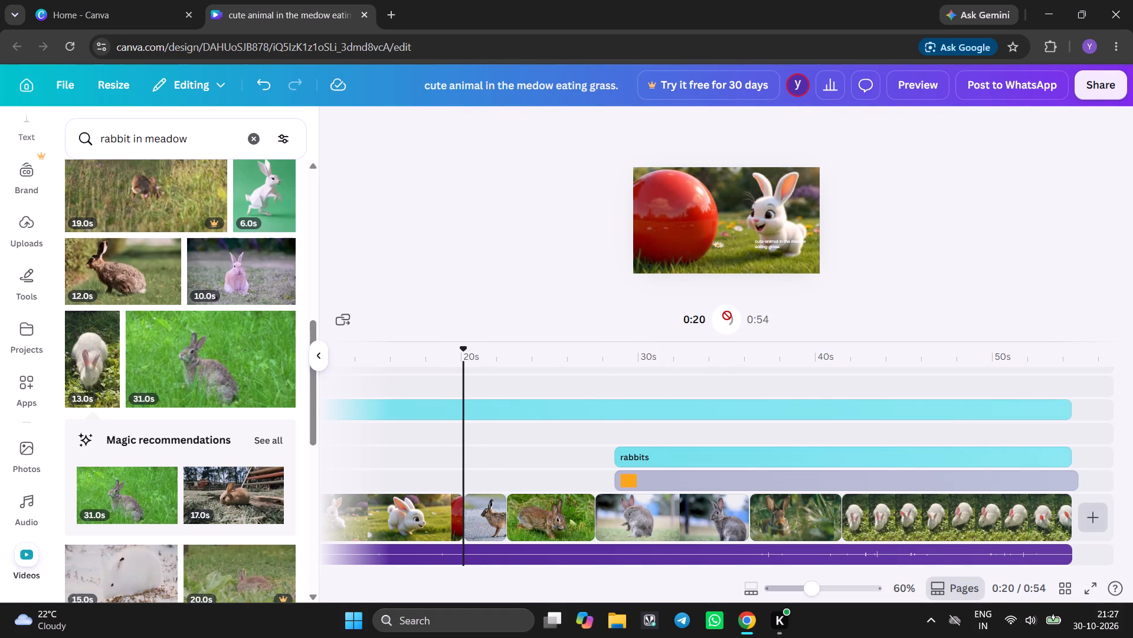
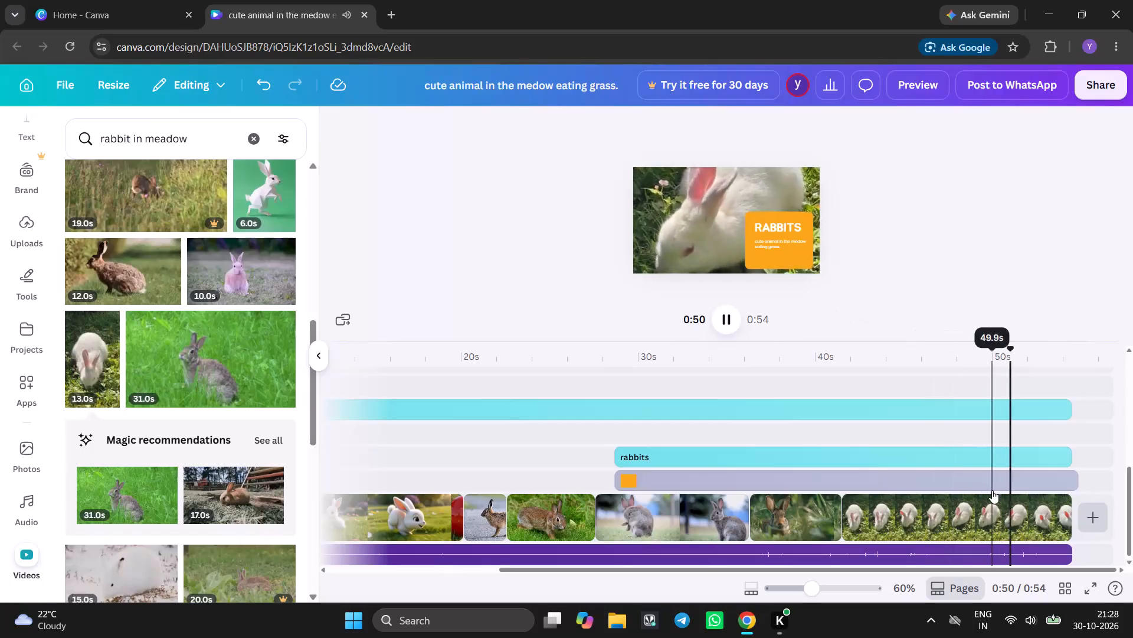
Trim the orange background shape's duration to 25.8s so it ends with the "rabbits" title and the final clip.
left_click(1072, 481)
left_click(1072, 481)
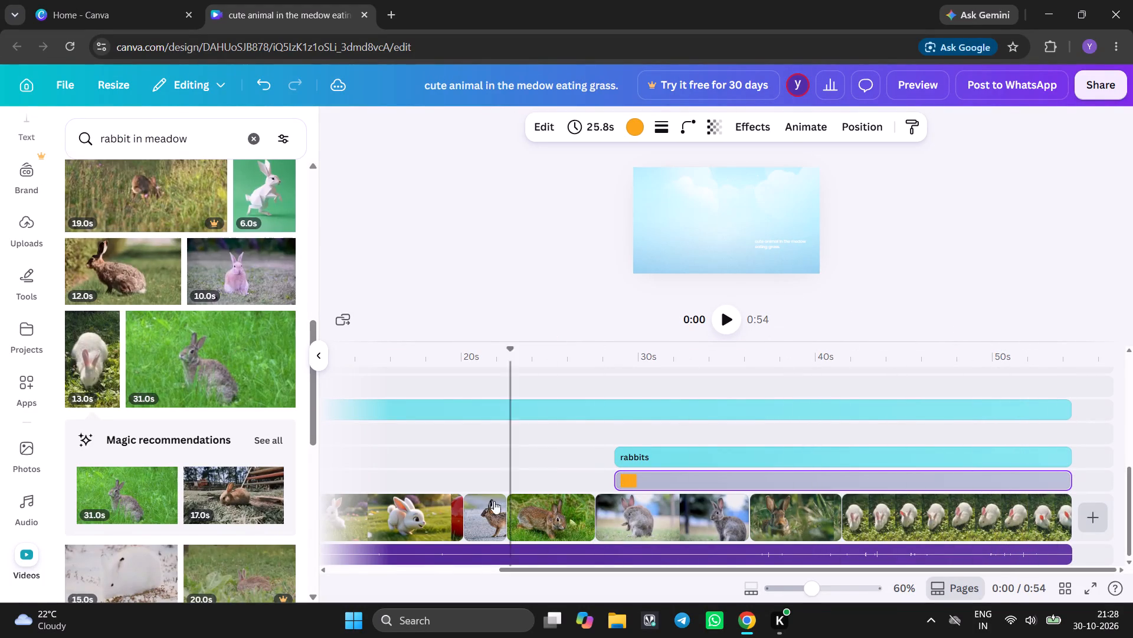
Play the video from 0:17, in the clip of the white rabbit with the red ball.
left_click(420, 515)
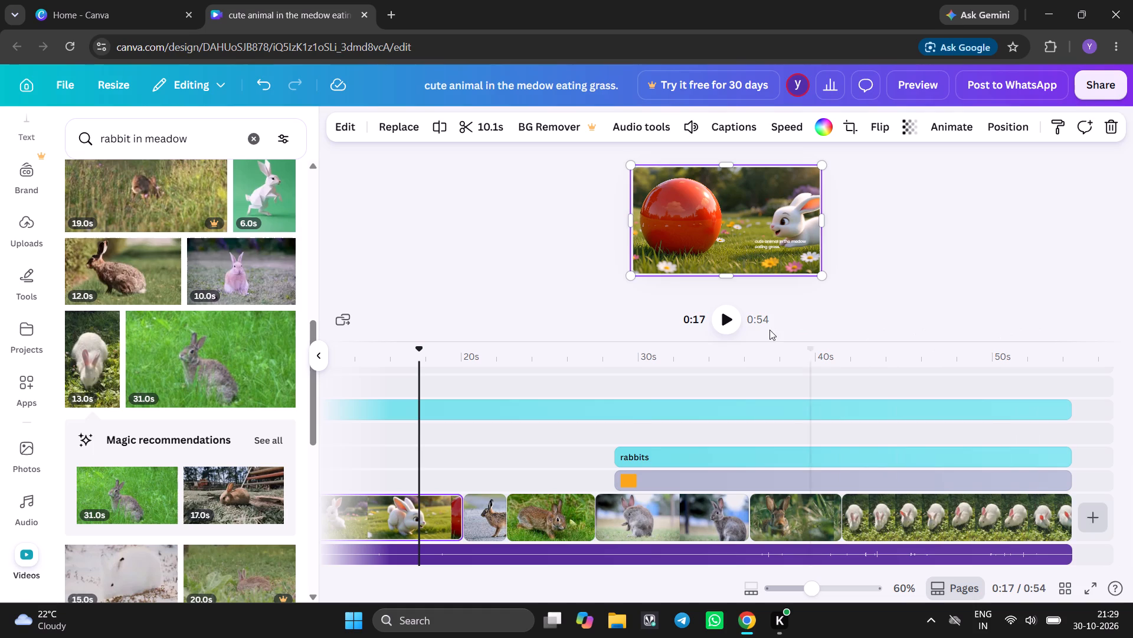
left_click(721, 312)
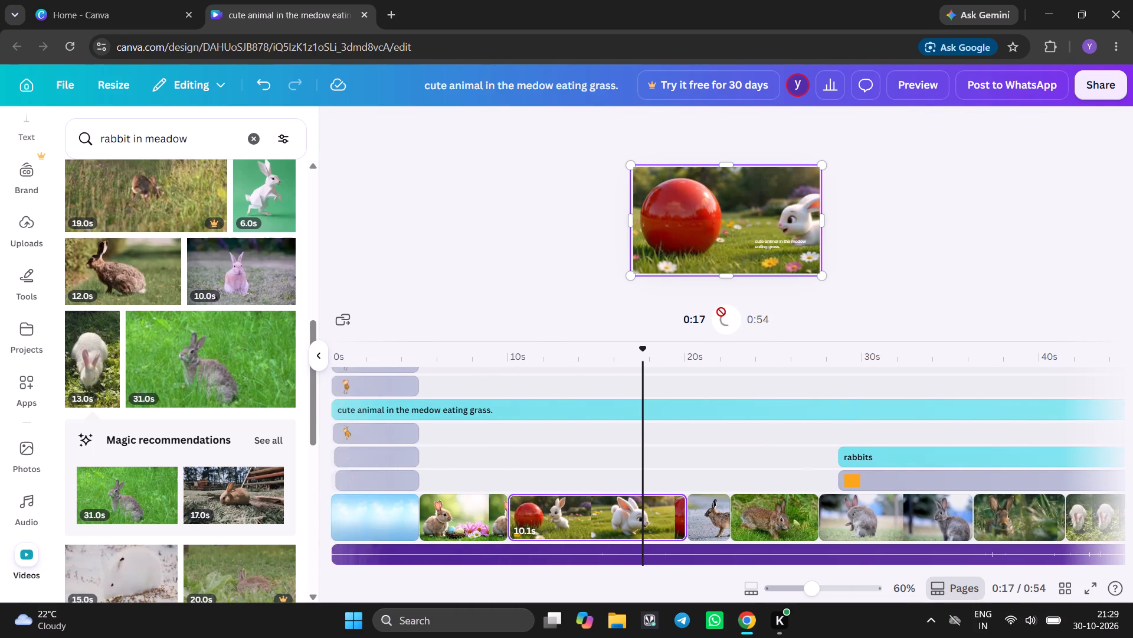
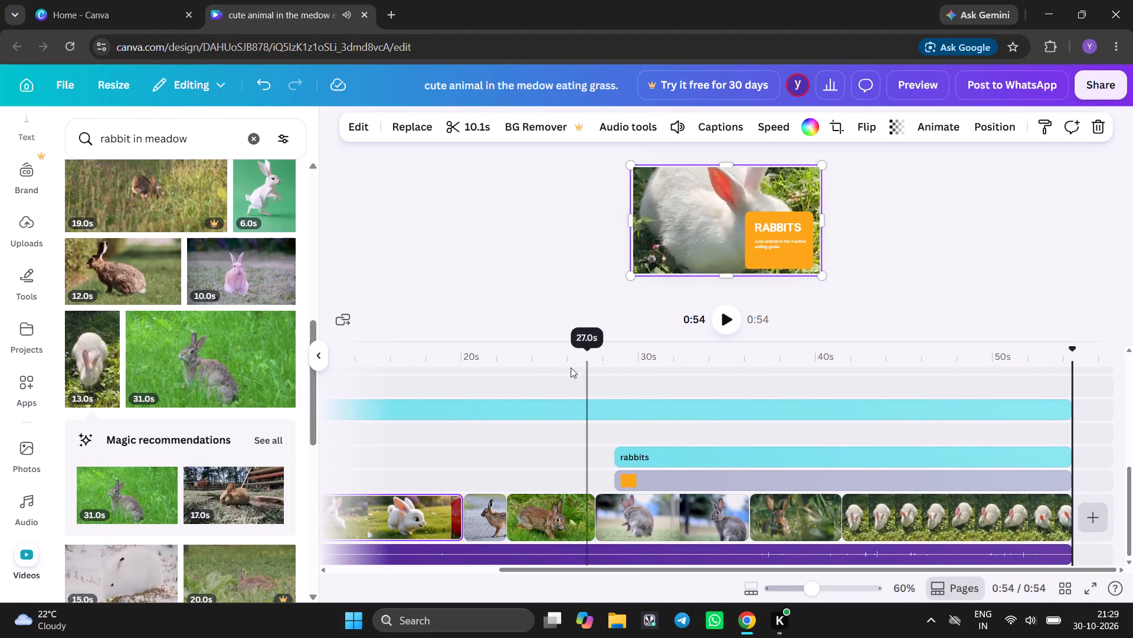
Watch the video in full screen and return to the editor.
left_click(1091, 580)
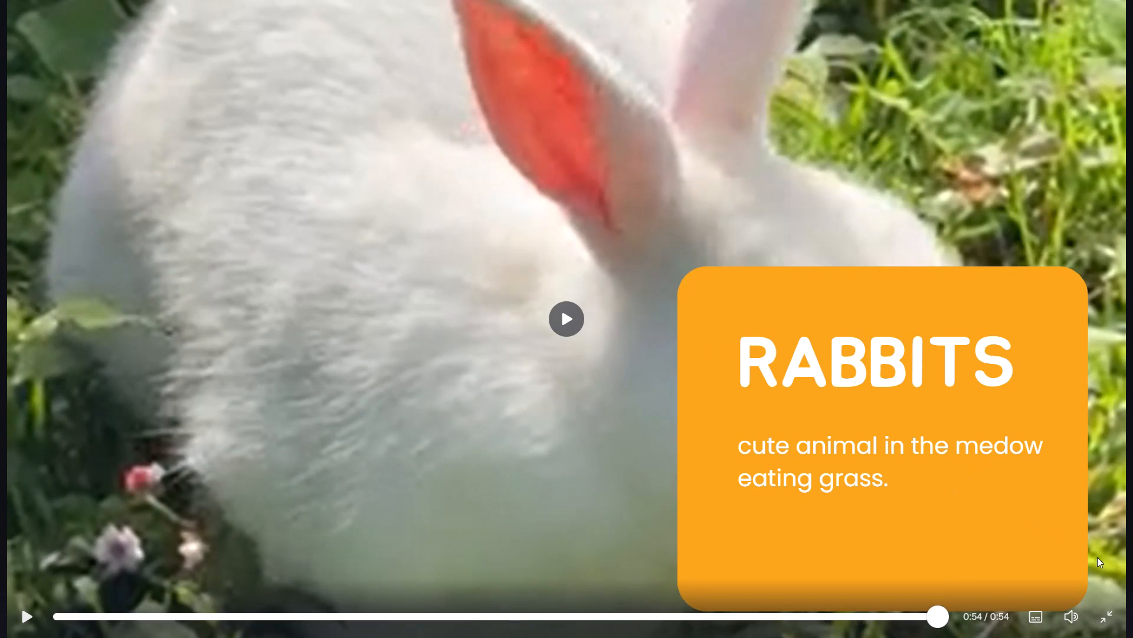
left_click(1105, 617)
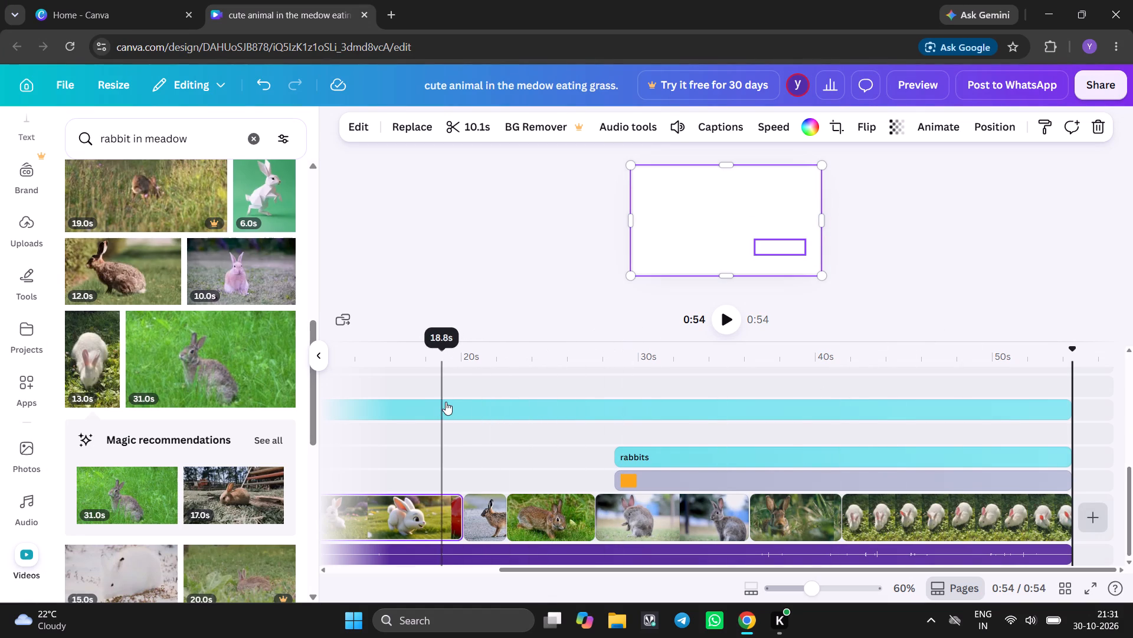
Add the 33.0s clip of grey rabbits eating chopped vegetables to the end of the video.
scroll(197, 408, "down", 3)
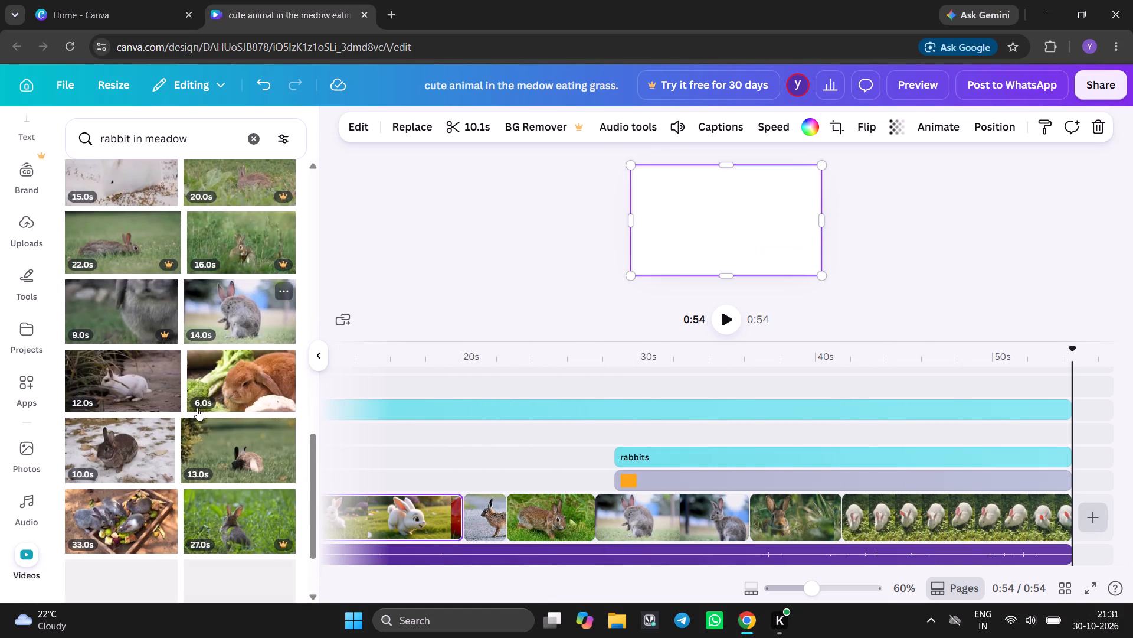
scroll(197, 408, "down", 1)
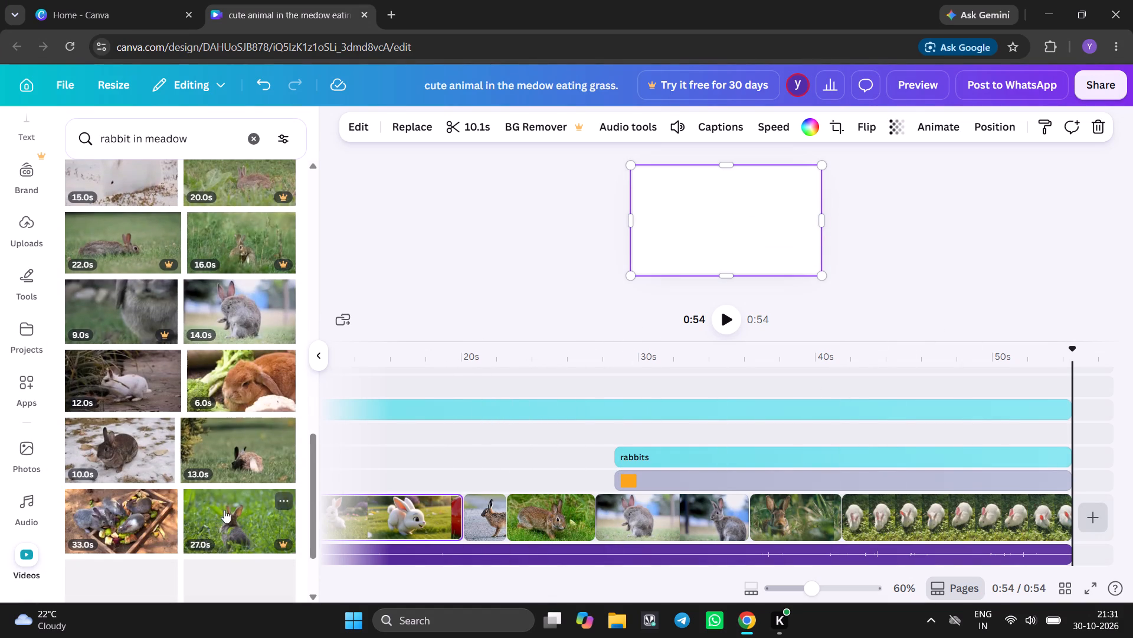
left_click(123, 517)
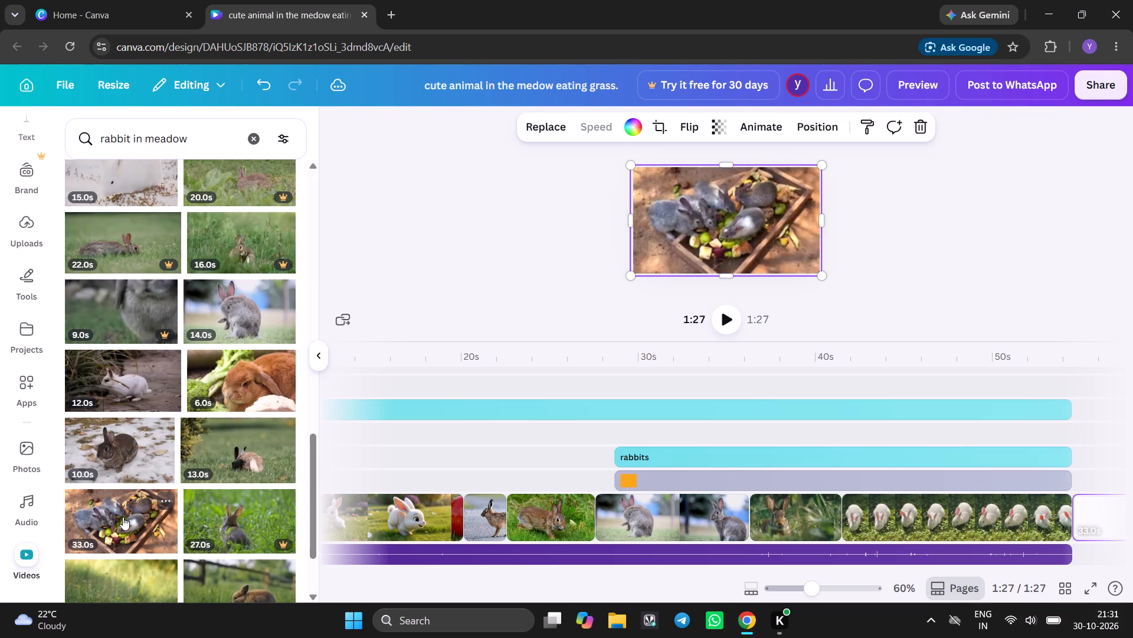
Play the video from 0:54 to check the added clip of rabbits eating vegetables.
left_click(724, 315)
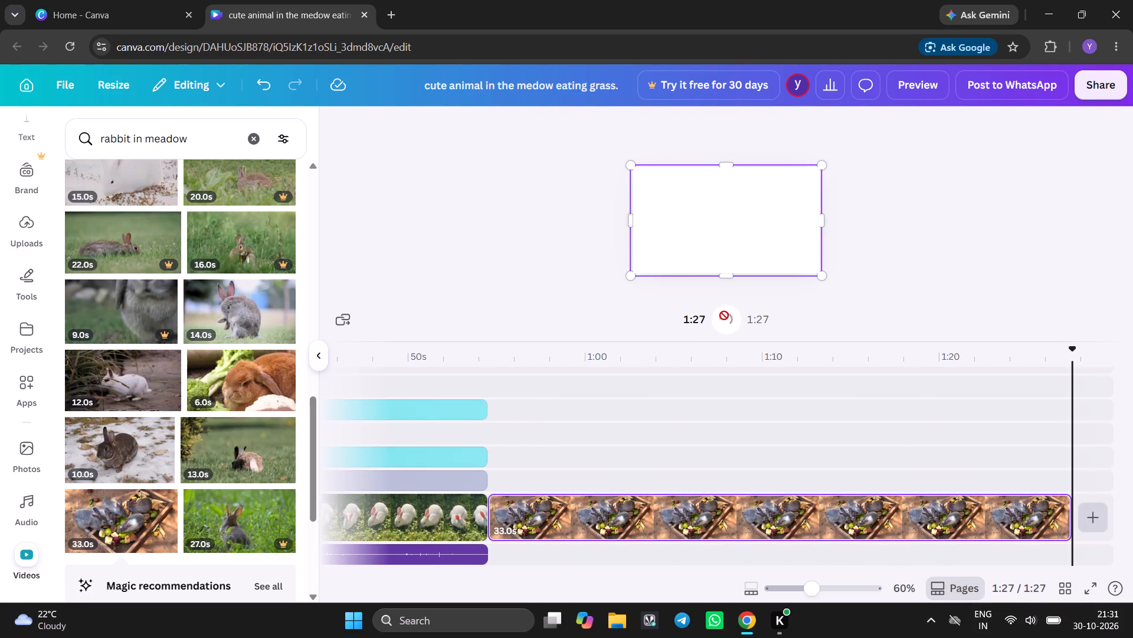
left_click(484, 391)
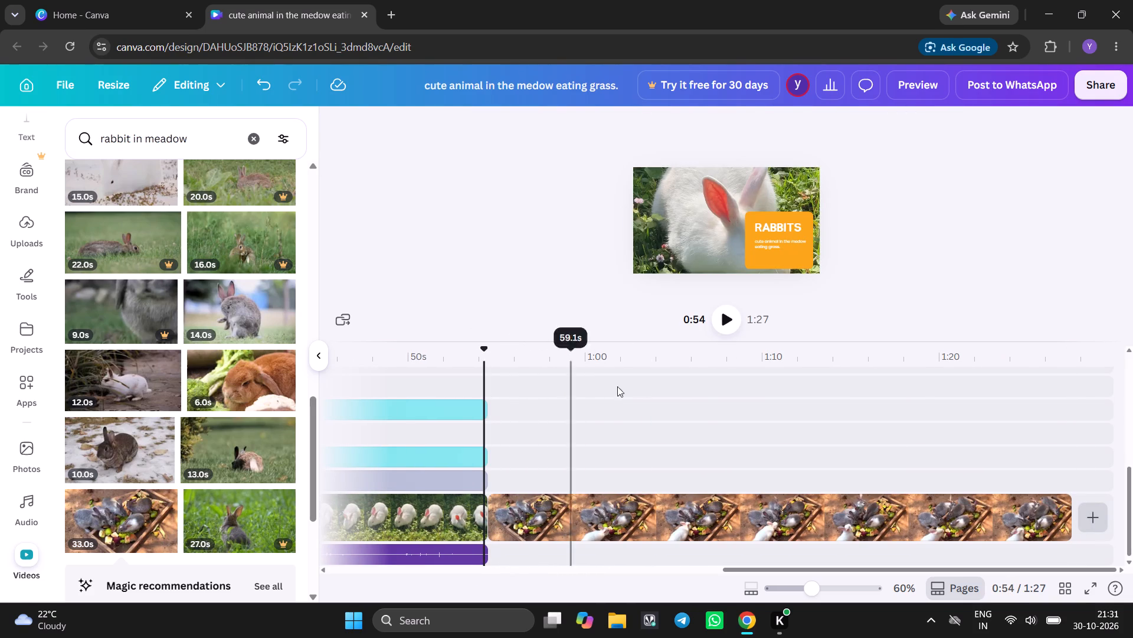
left_click(727, 319)
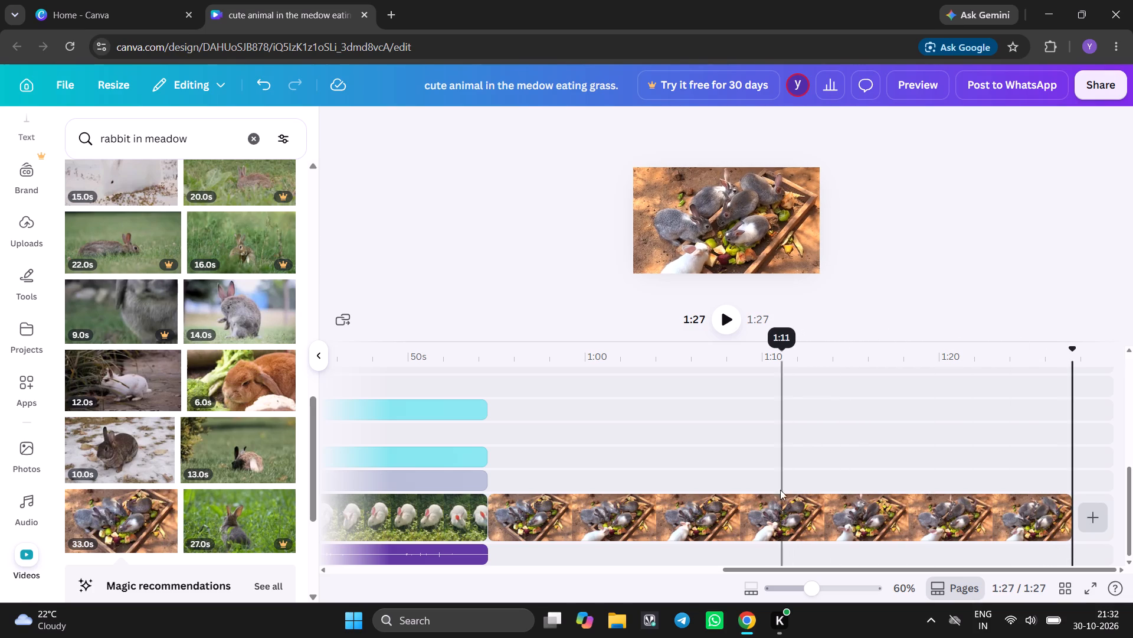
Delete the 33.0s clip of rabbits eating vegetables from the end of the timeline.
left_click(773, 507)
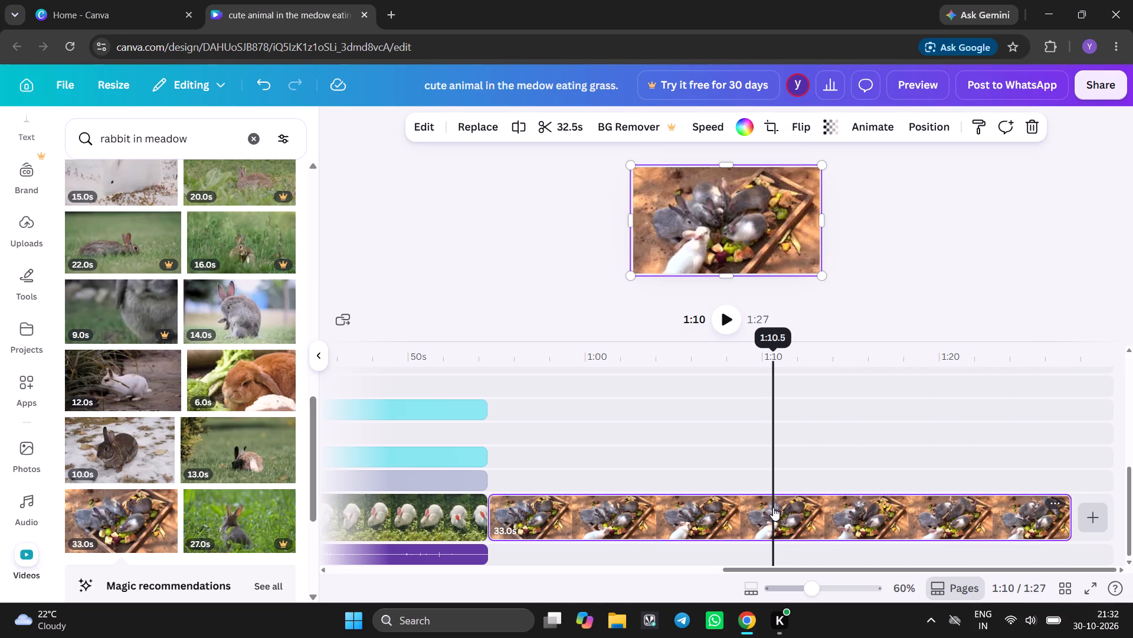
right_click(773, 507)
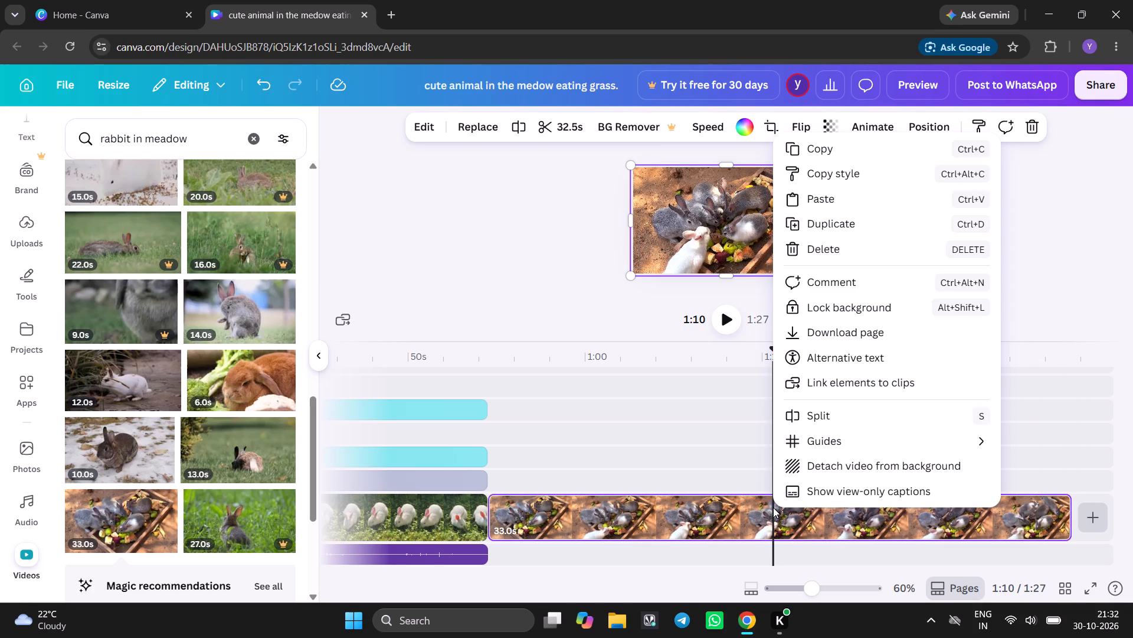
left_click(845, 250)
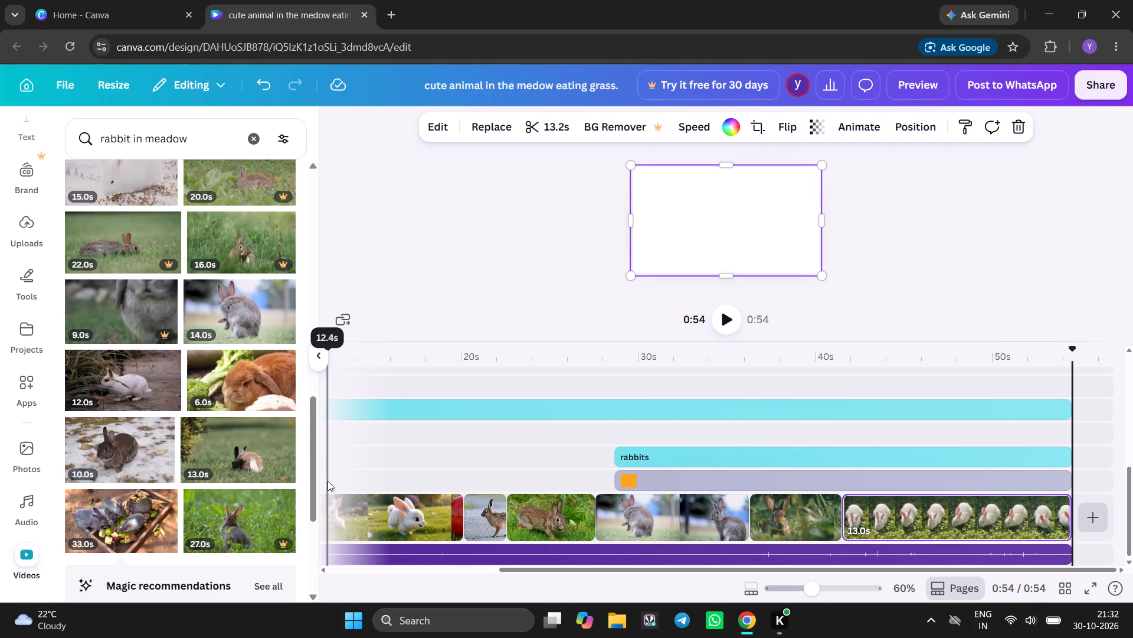
Play the video from 0:12, restart it from the beginning, and pause it at 0:14.
left_click(328, 481)
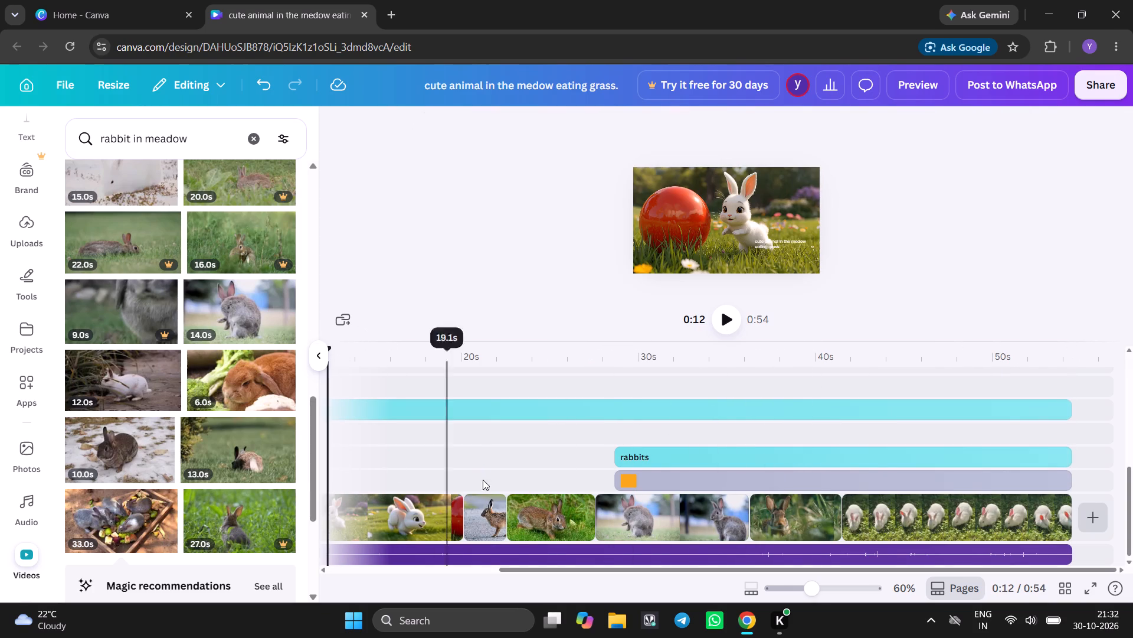
left_click(722, 323)
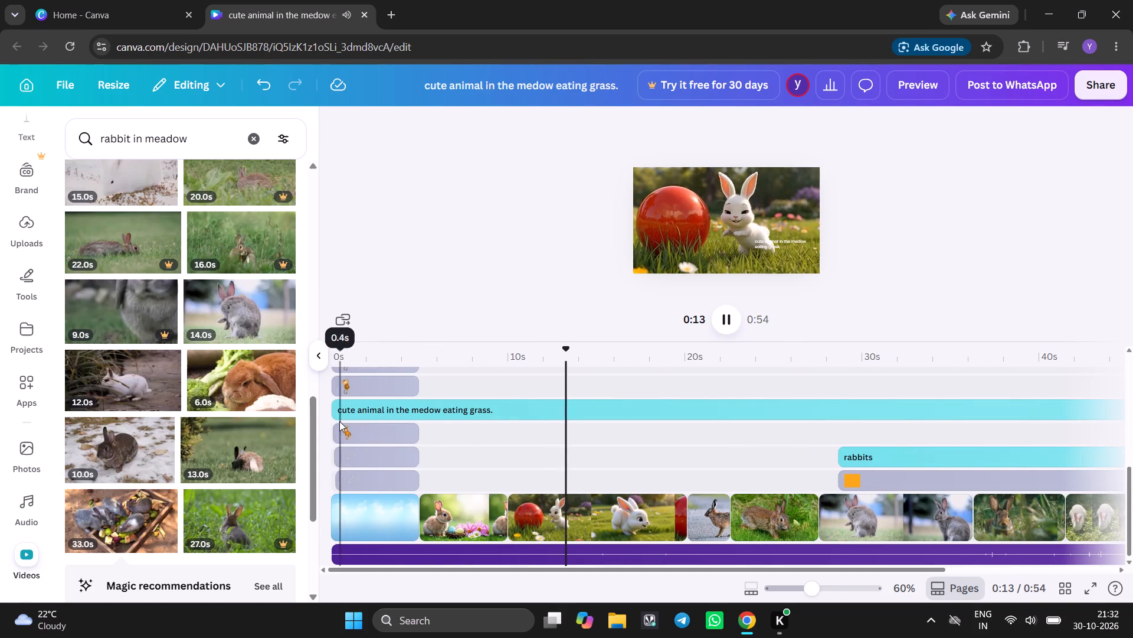
left_click(333, 419)
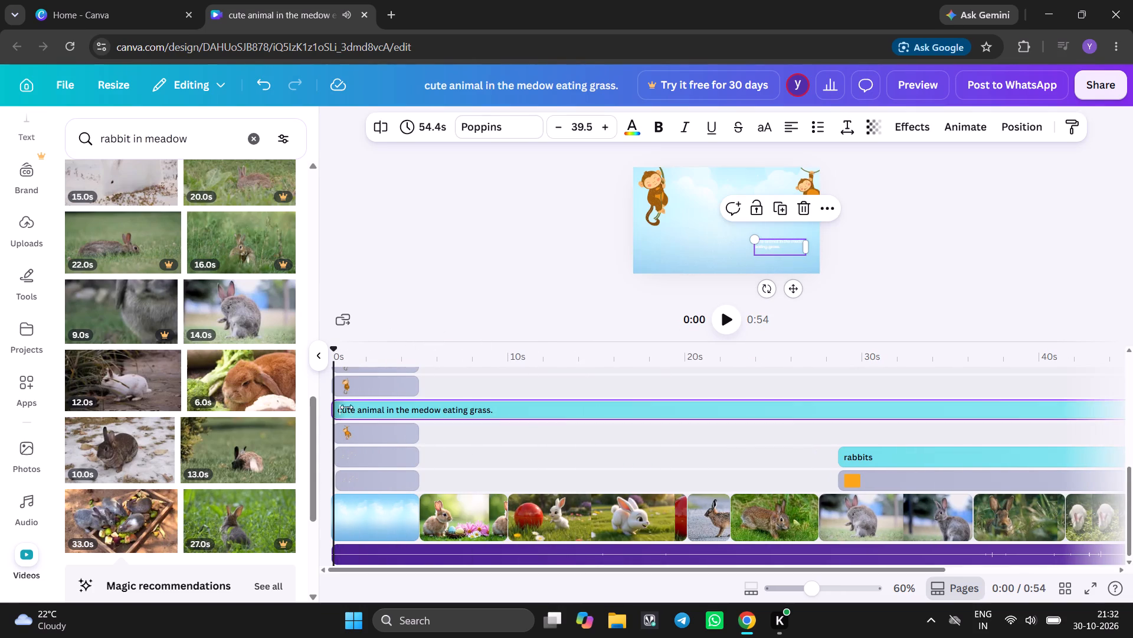
left_click(733, 321)
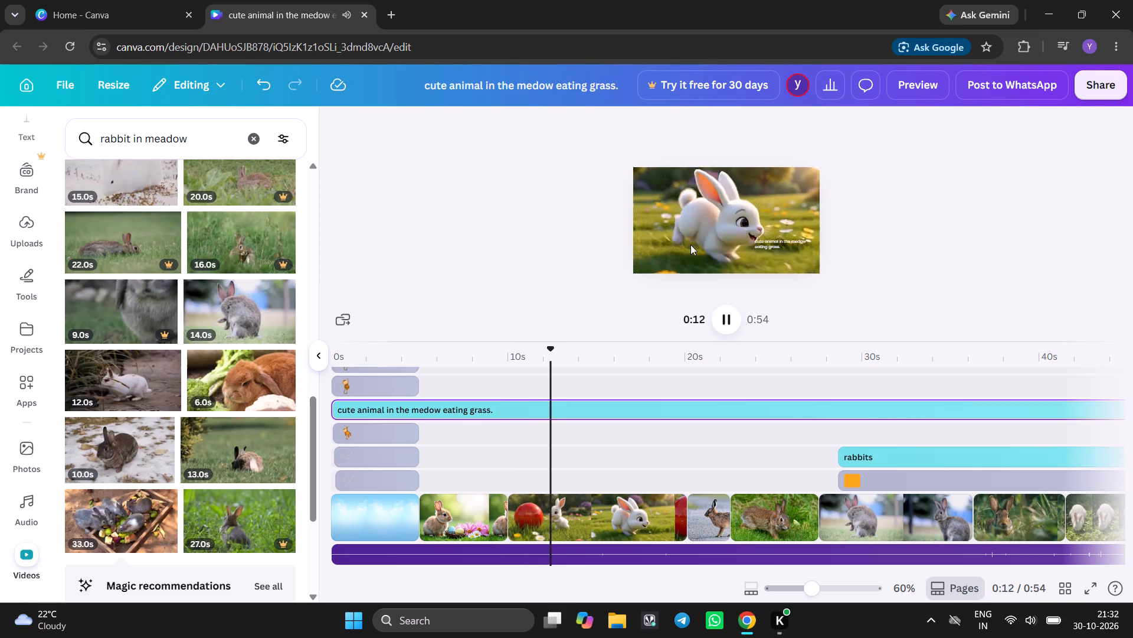
left_click(730, 321)
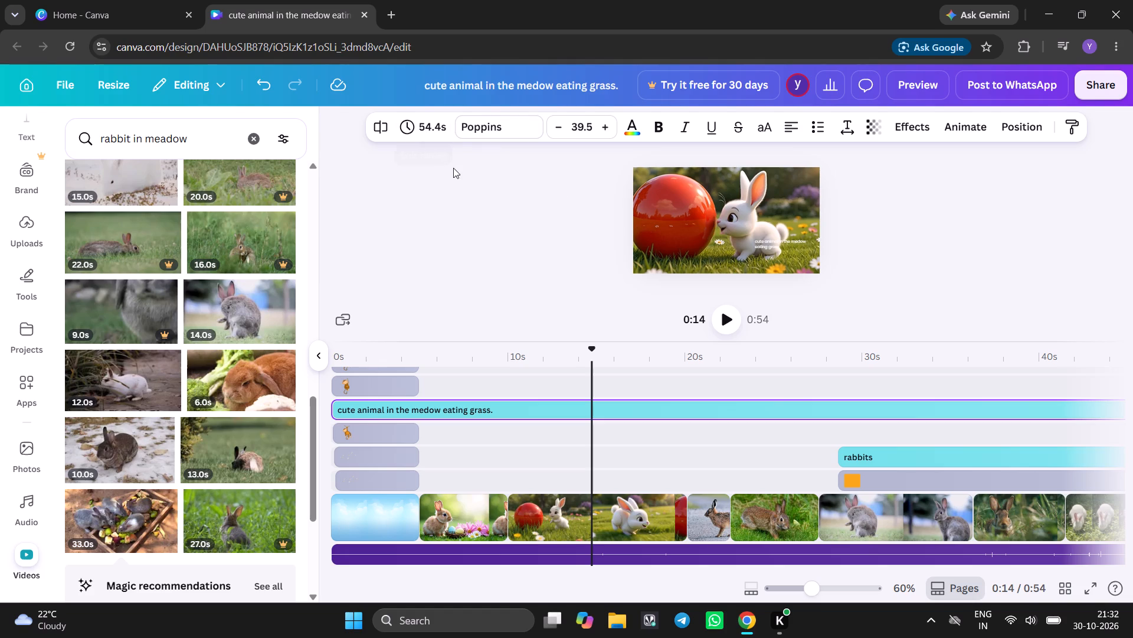
left_click(459, 188)
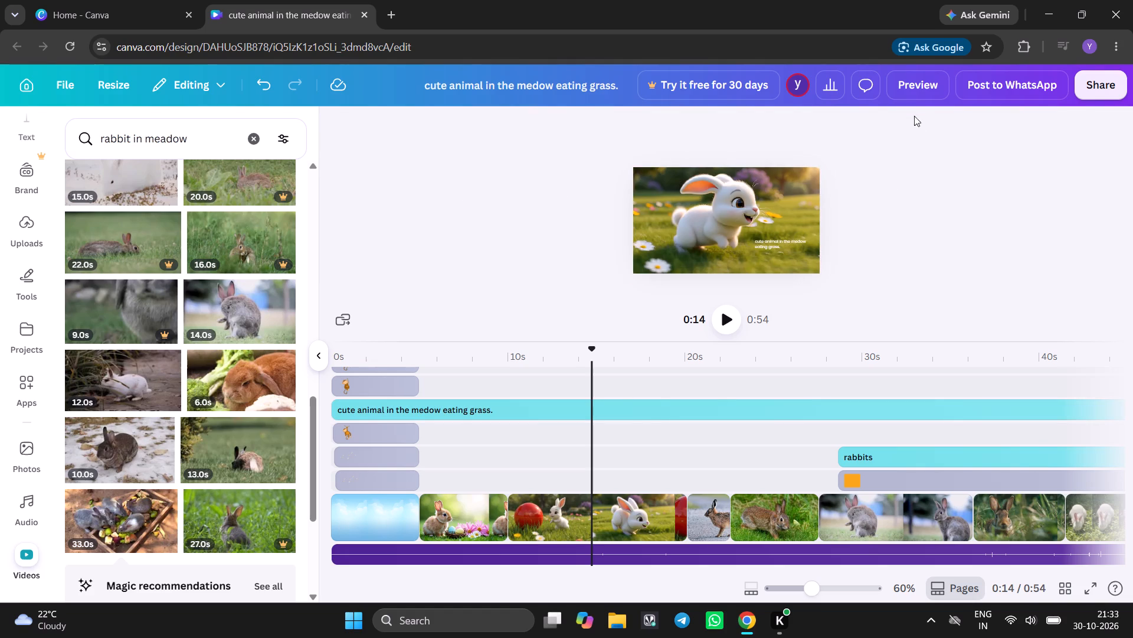
Preview the whole design, skip ahead to the later rabbit clips, and close the preview.
left_click(910, 93)
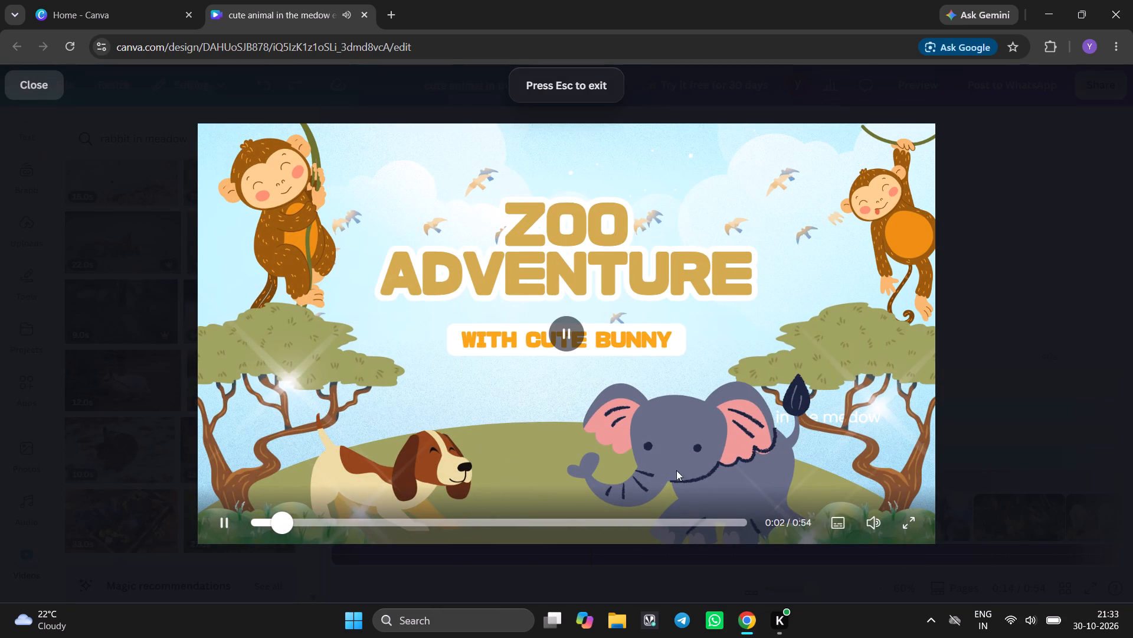
left_click(614, 517)
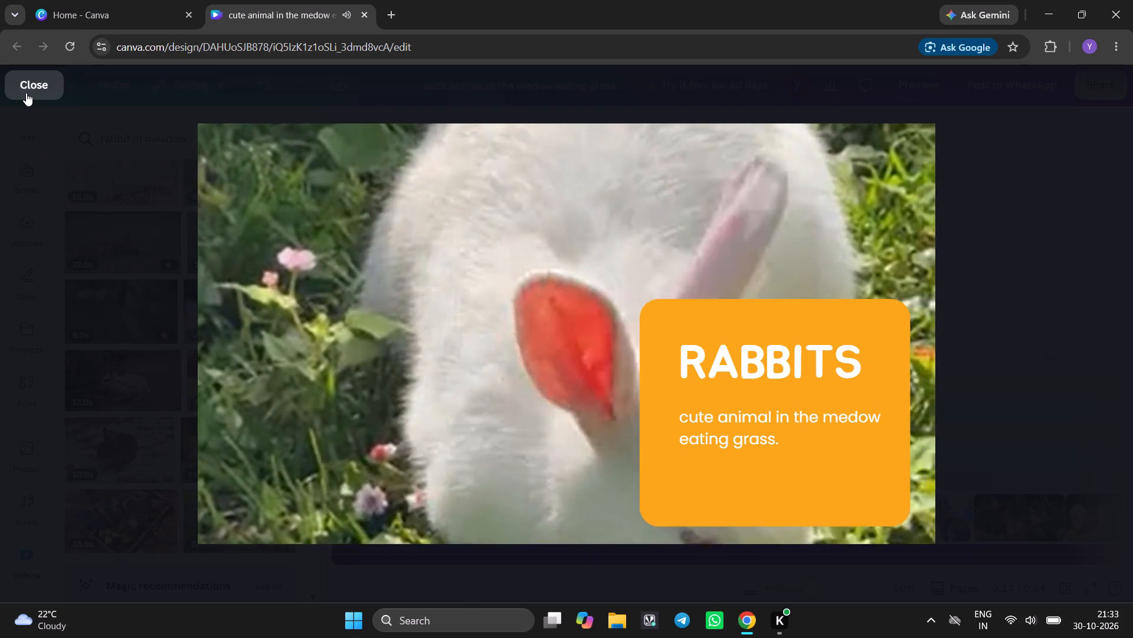
left_click(26, 93)
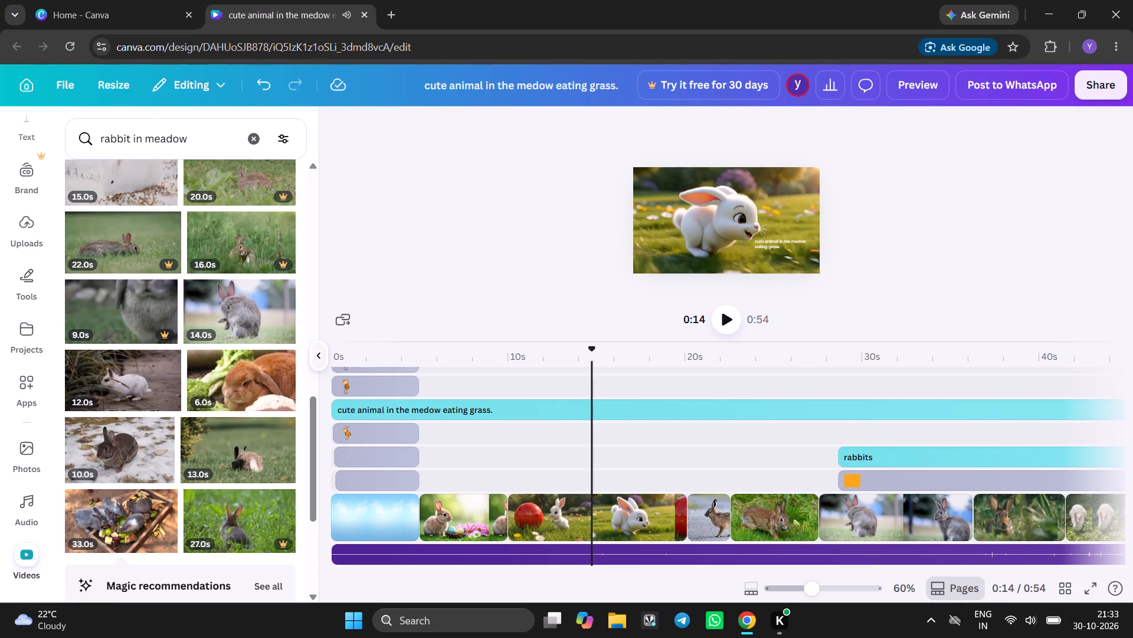
Check the timeline through to its end and play the video from 0:14.
scroll(682, 470, "down", 2)
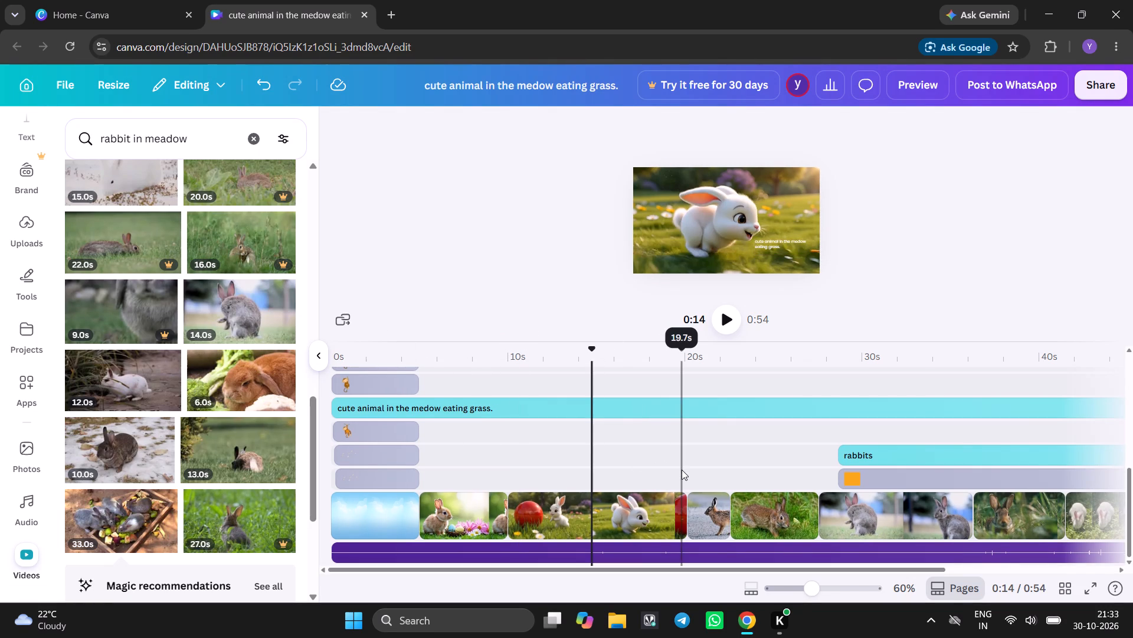
scroll(682, 470, "down", 3)
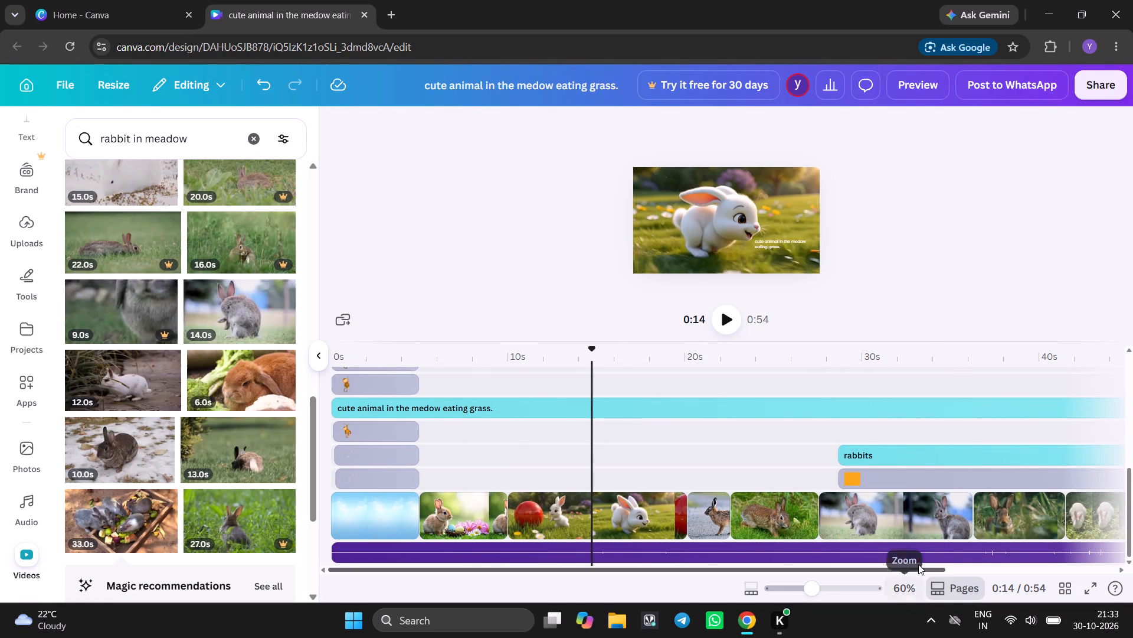
left_click_drag(928, 569, 1072, 565)
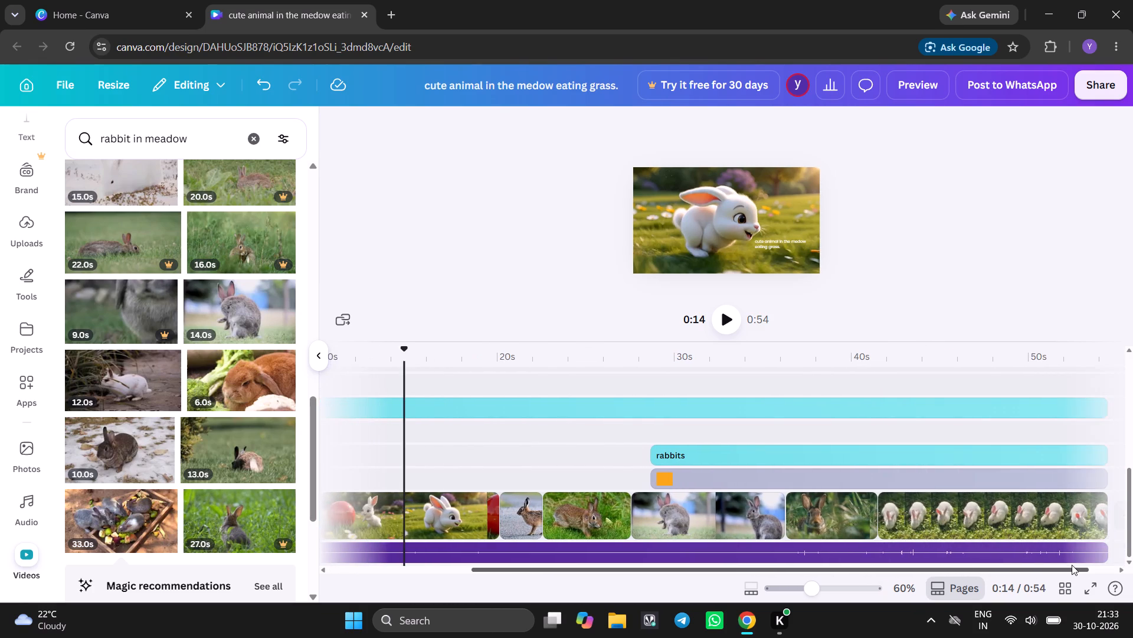
left_click_drag(1072, 565, 742, 561)
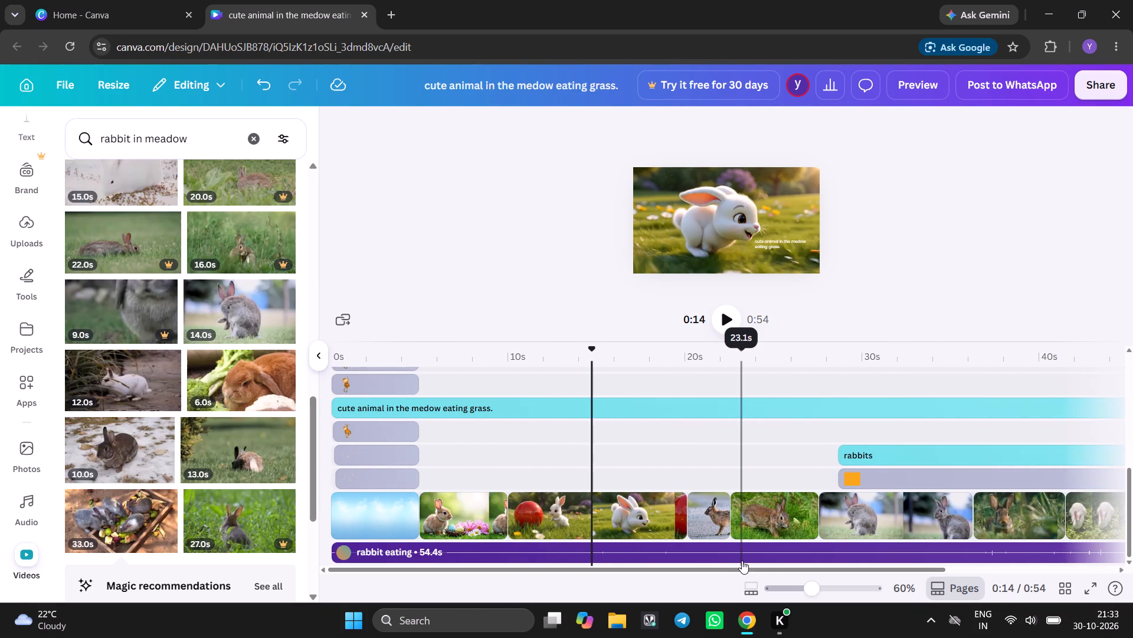
left_click(718, 325)
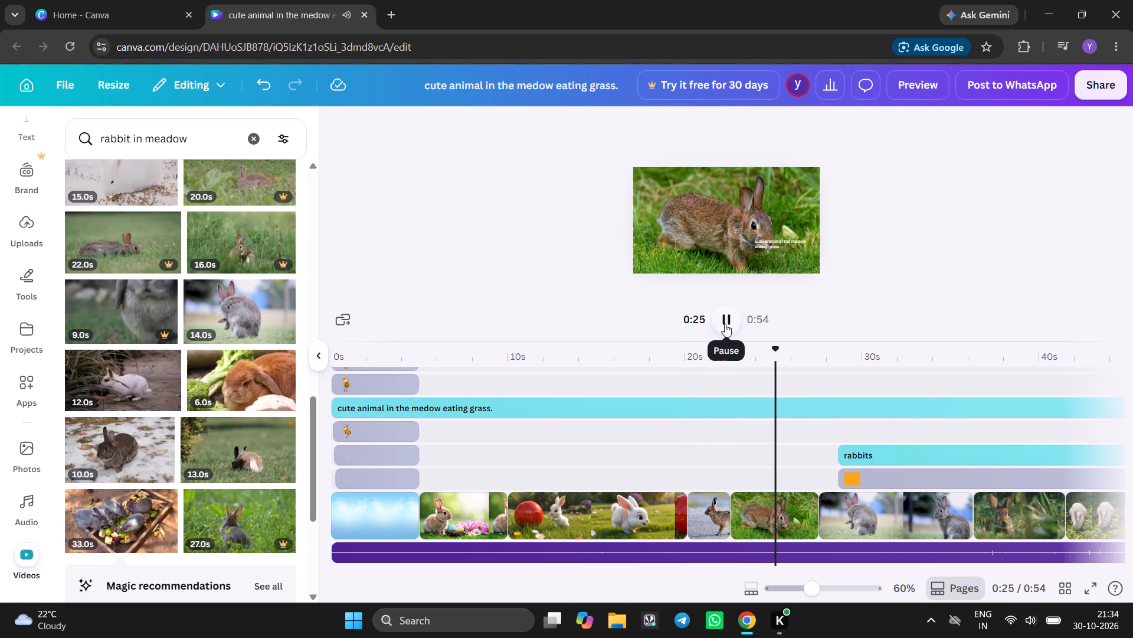
Trim the brown rabbit in green grass, just before the grey rabbit clip, to 2.5s.
left_click(803, 513)
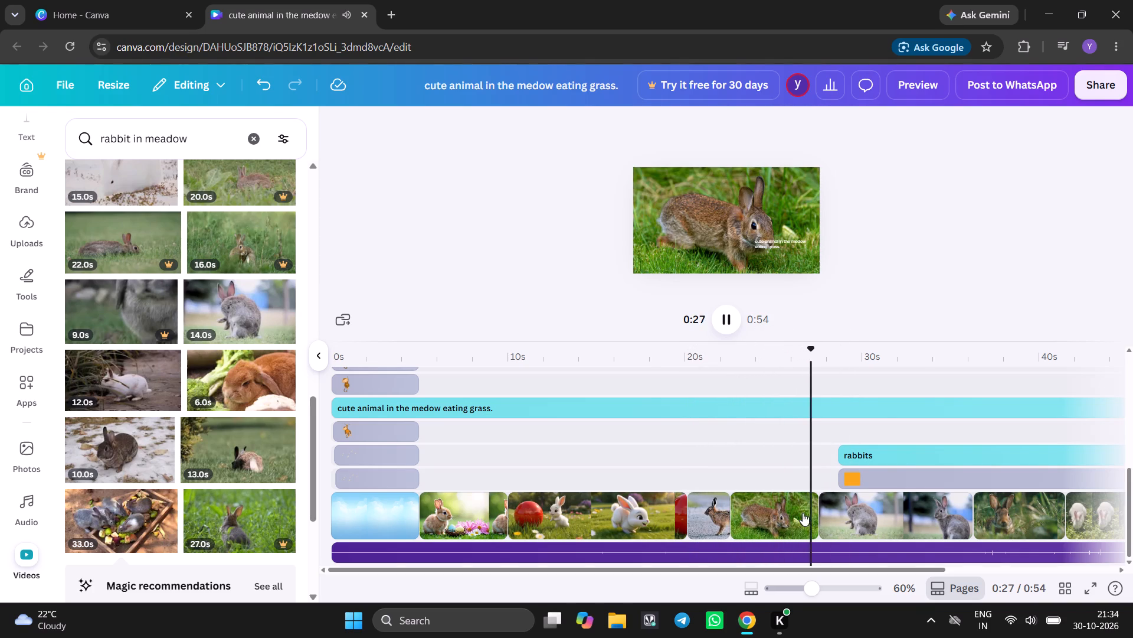
left_click_drag(807, 512, 802, 514)
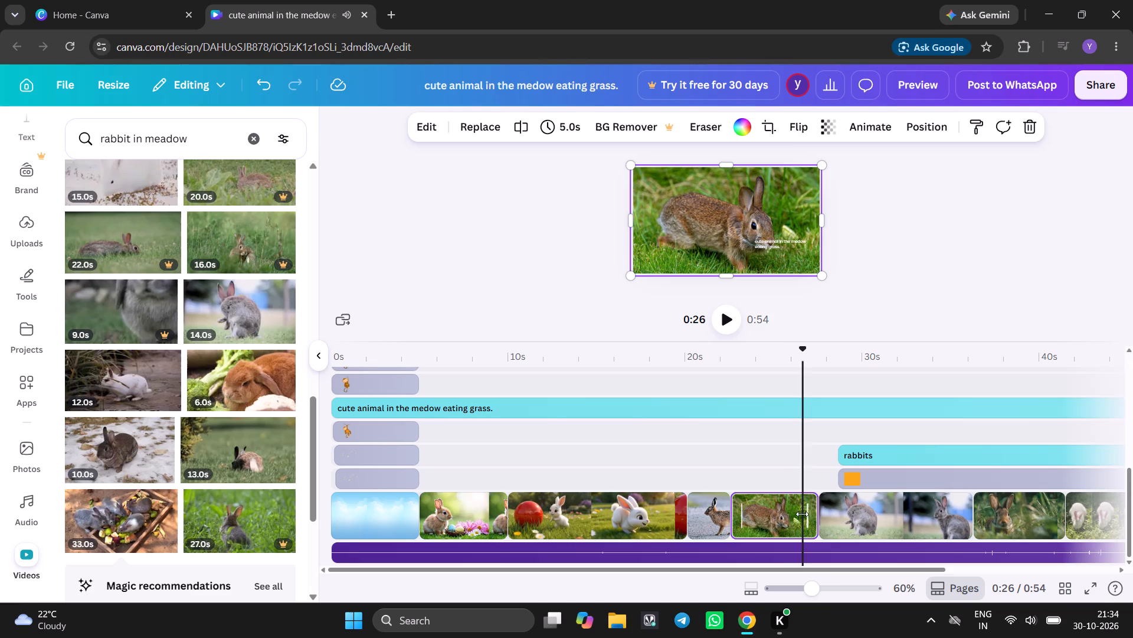
left_click_drag(802, 514, 765, 510)
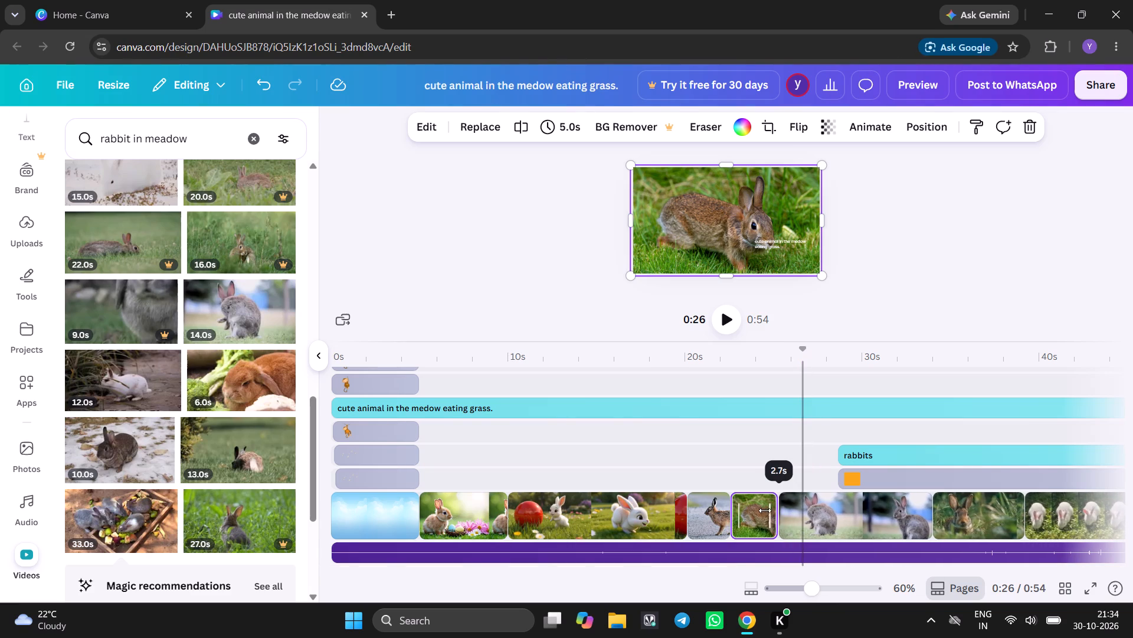
left_click_drag(765, 510, 763, 512)
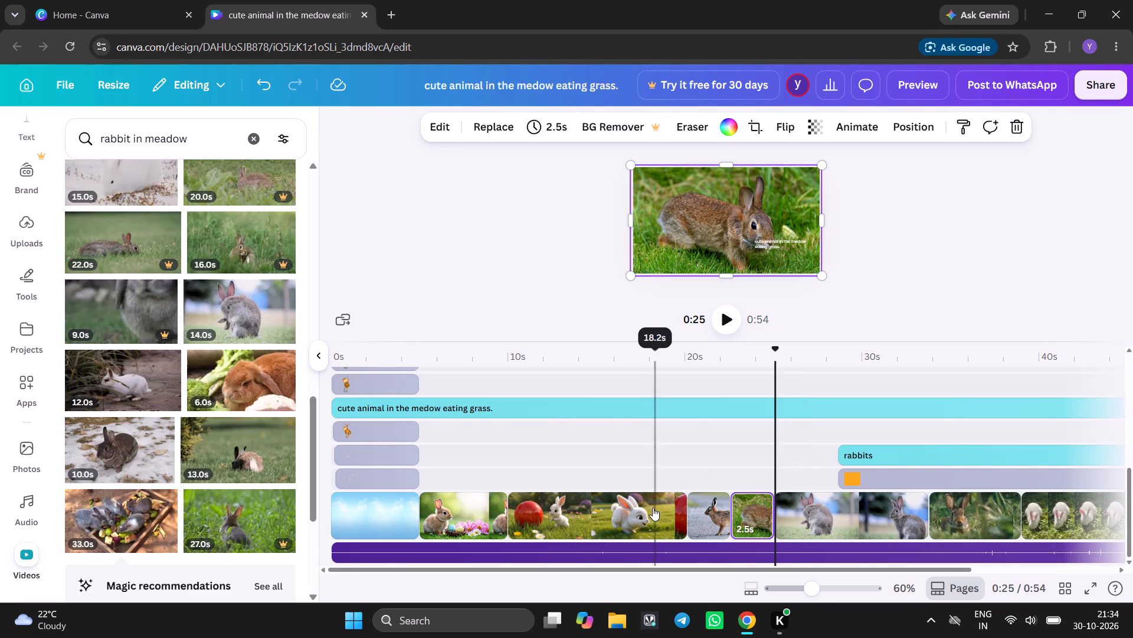
Play the video from 0:18, in the clip of the white rabbit with the red ball.
left_click(652, 506)
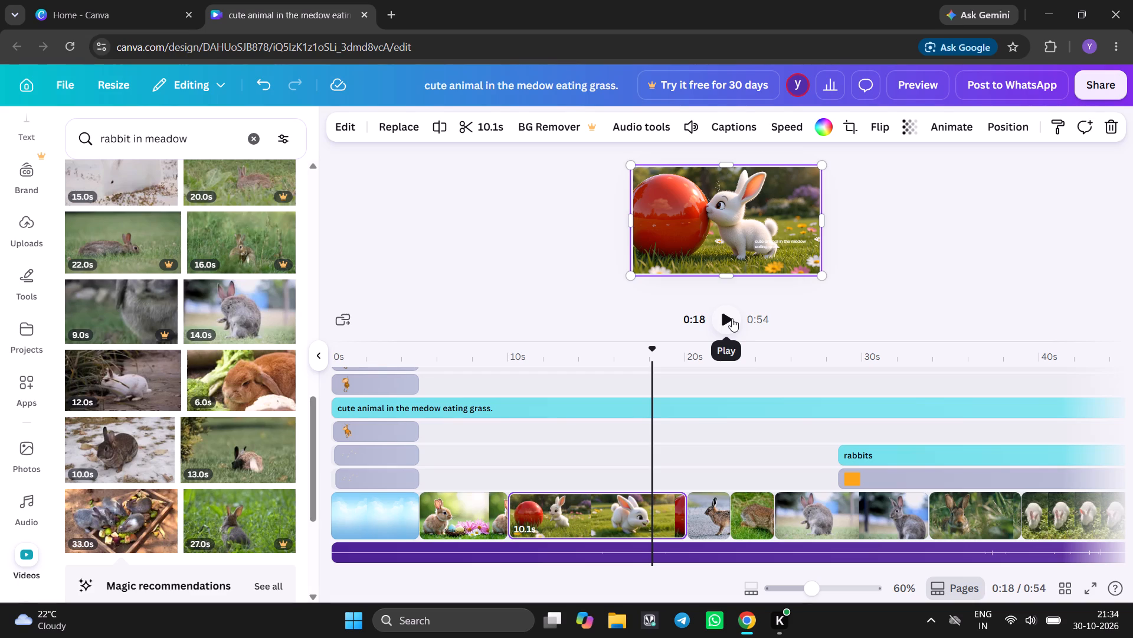
left_click(732, 318)
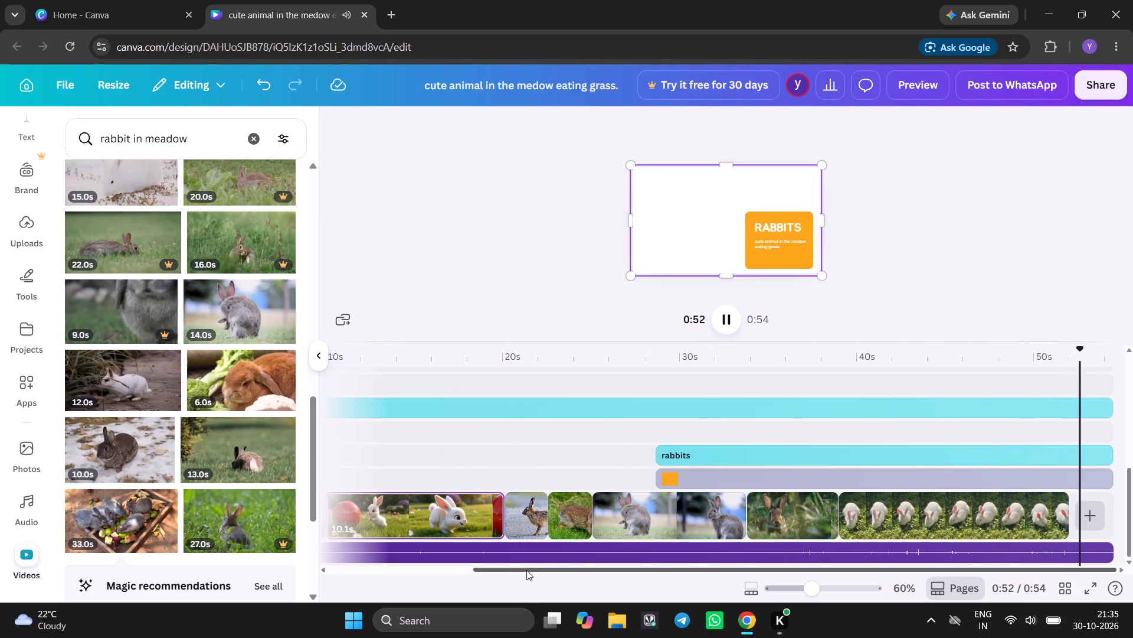
Return to the start of the timeline and play the video from the beginning.
left_click_drag(526, 570, 352, 574)
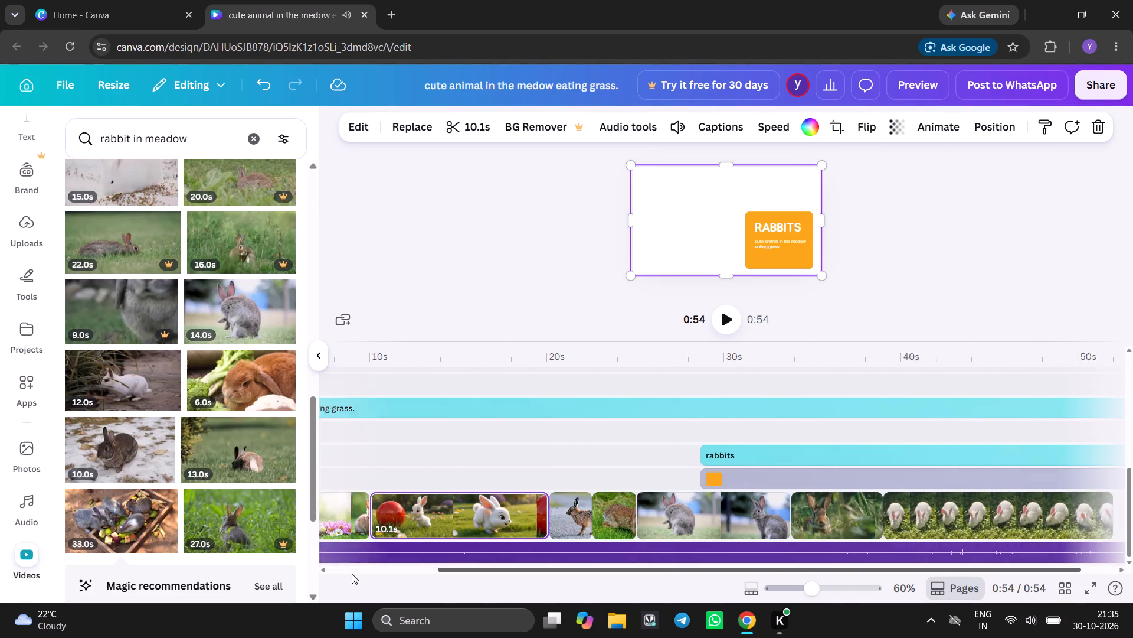
left_click_drag(352, 574, 343, 575)
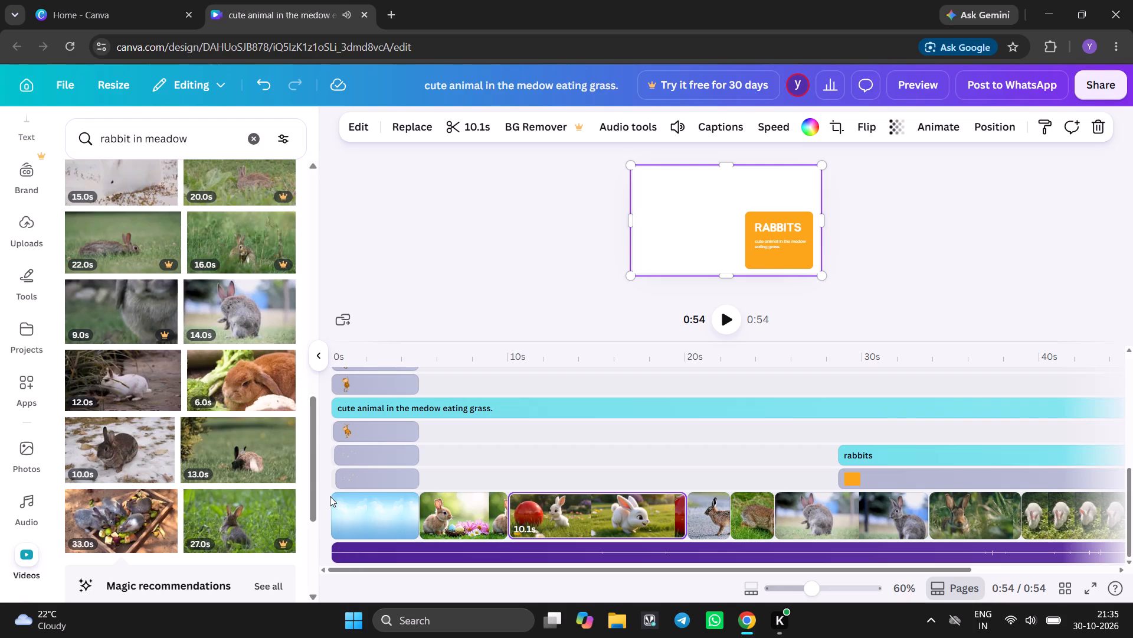
left_click(330, 477)
left_click(719, 320)
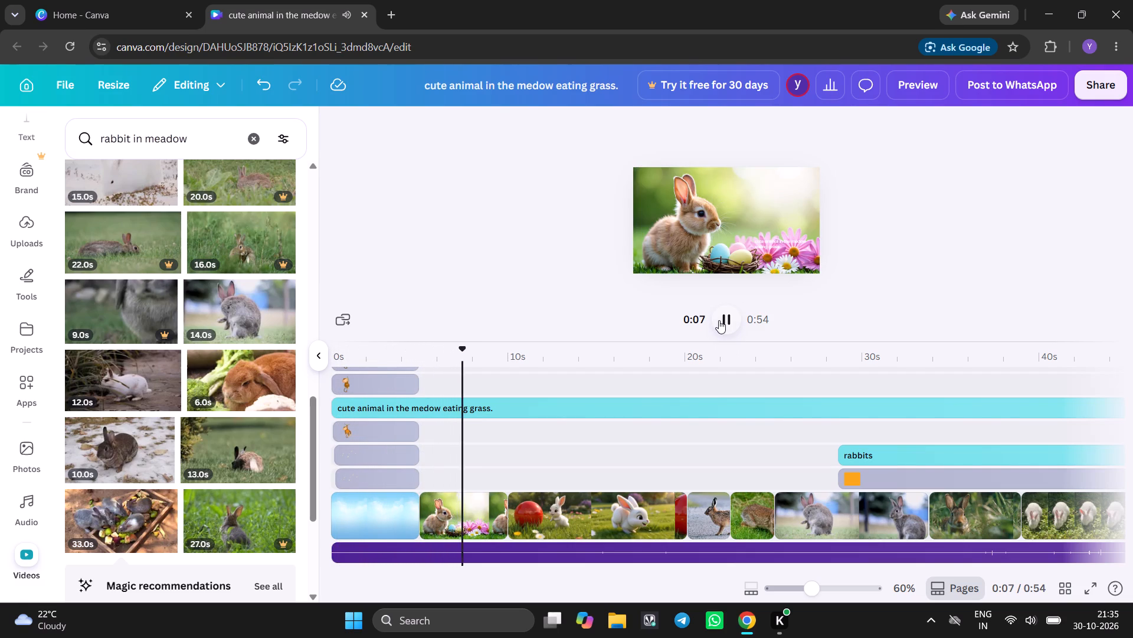
Play the video from about 0:16, and again from 0:20 at the start of the brown hare clip.
left_click(628, 444)
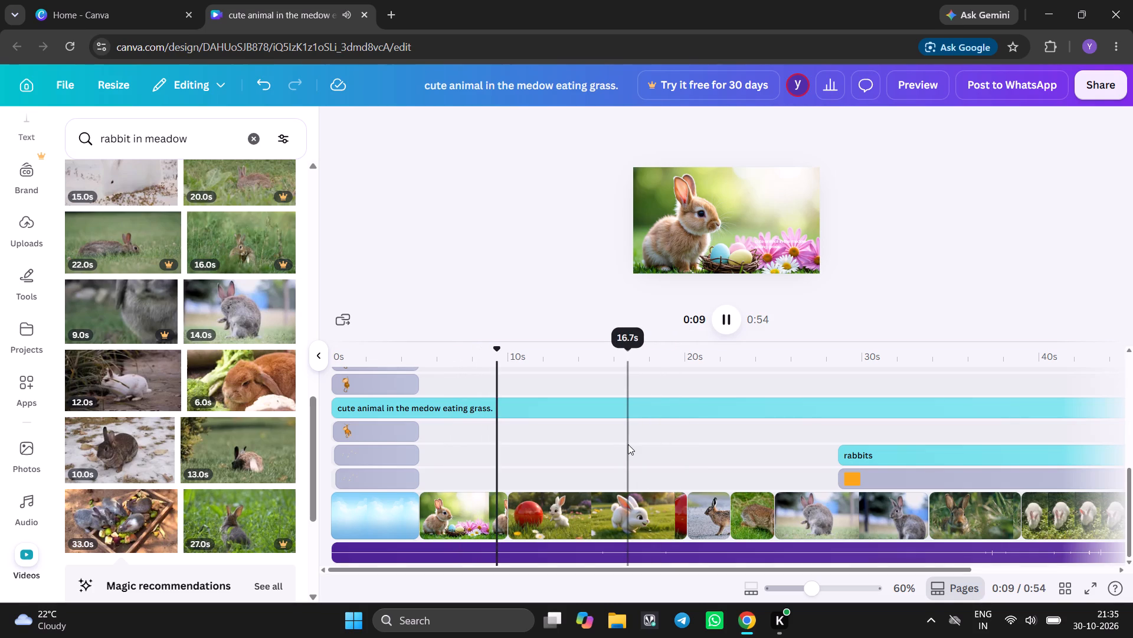
left_click(728, 324)
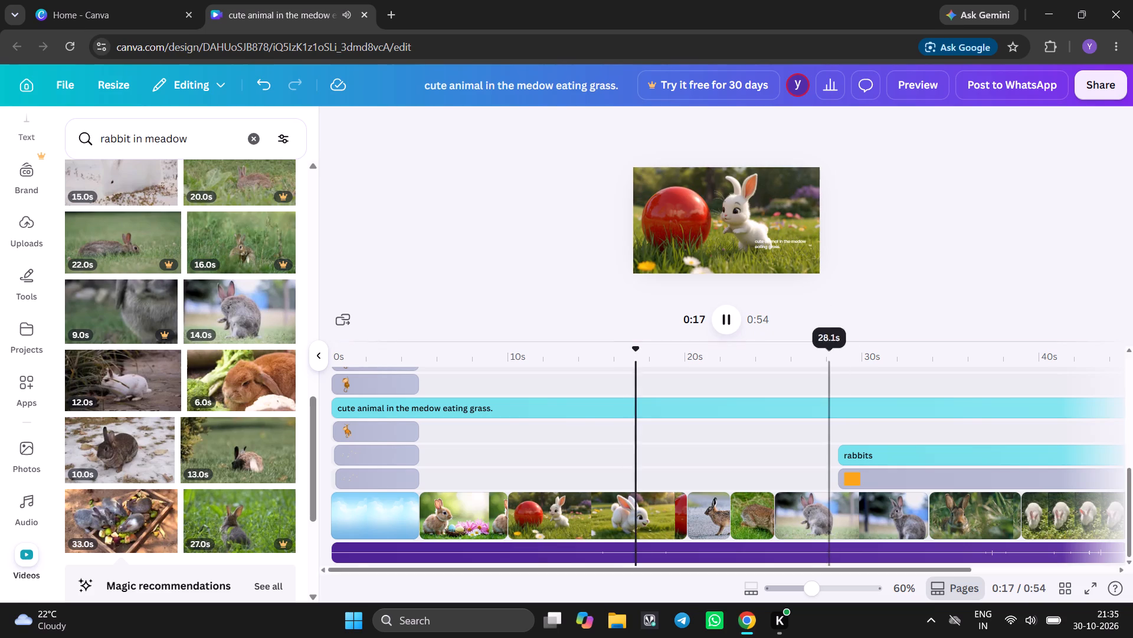
left_click(703, 417)
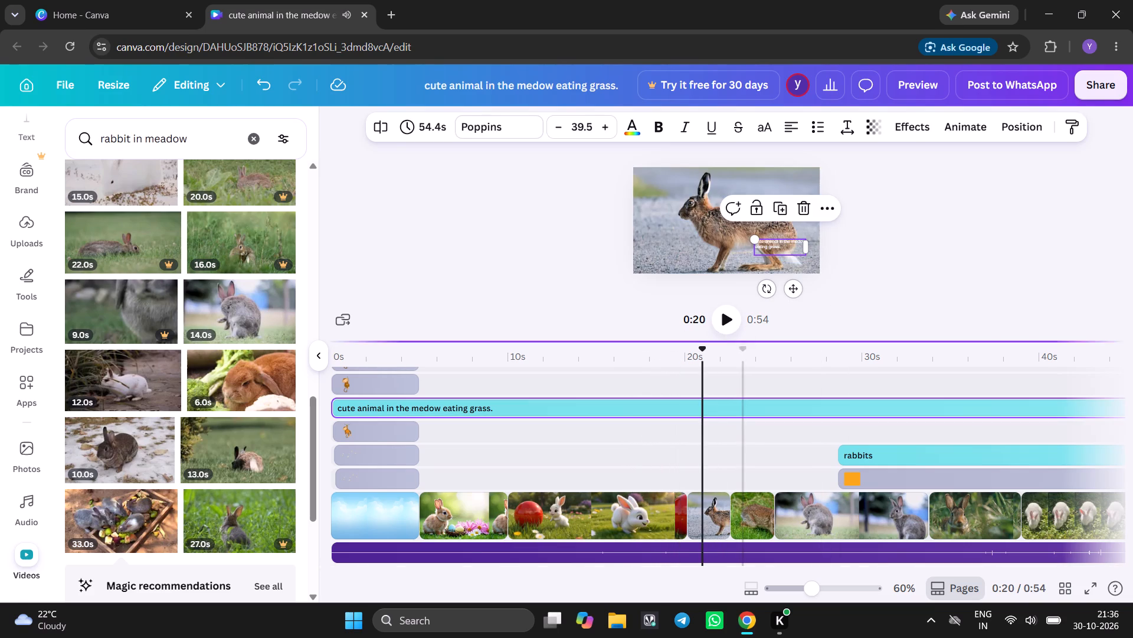
left_click(721, 328)
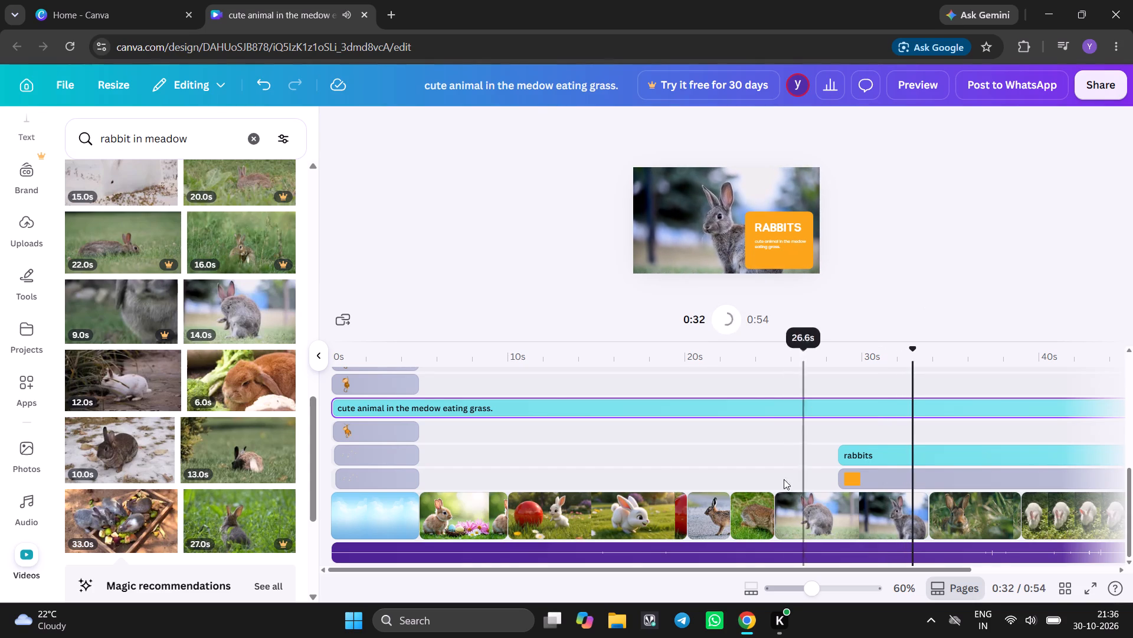
Insert the 10.0s stock video of the brown rabbit on snowy ground at 0:20, before the brown hare clip.
left_click(687, 507)
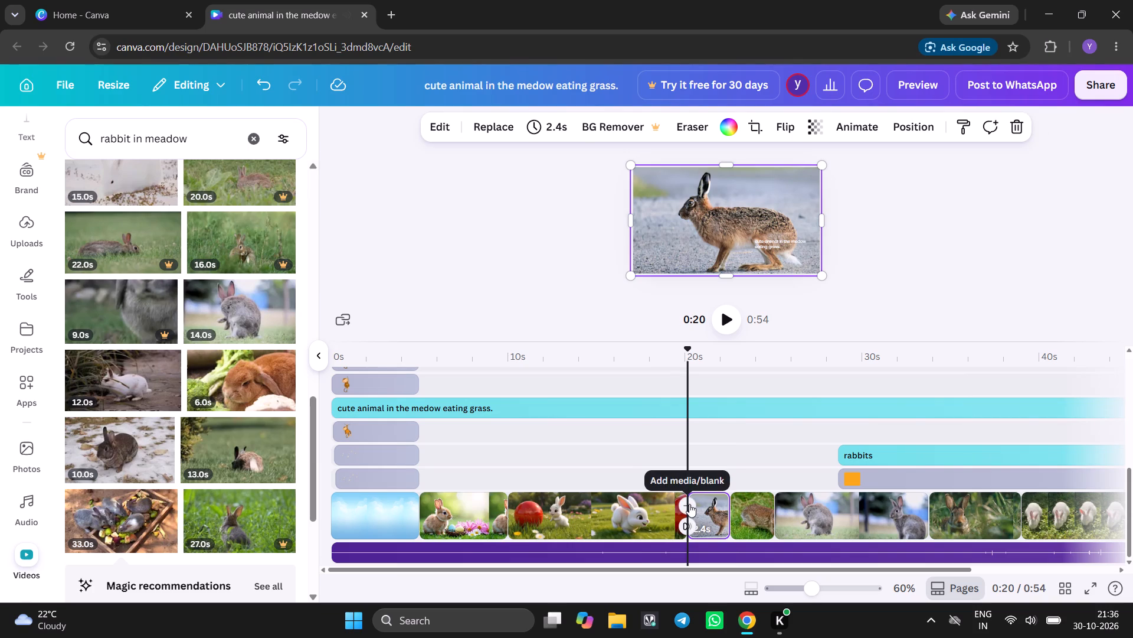
left_click(688, 505)
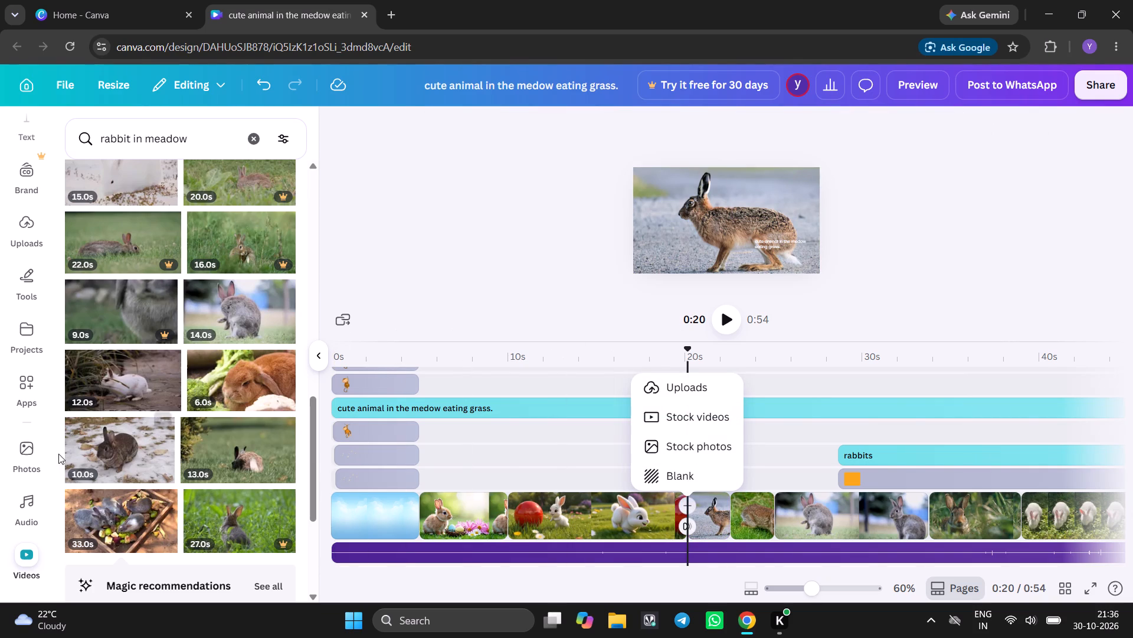
left_click(119, 457)
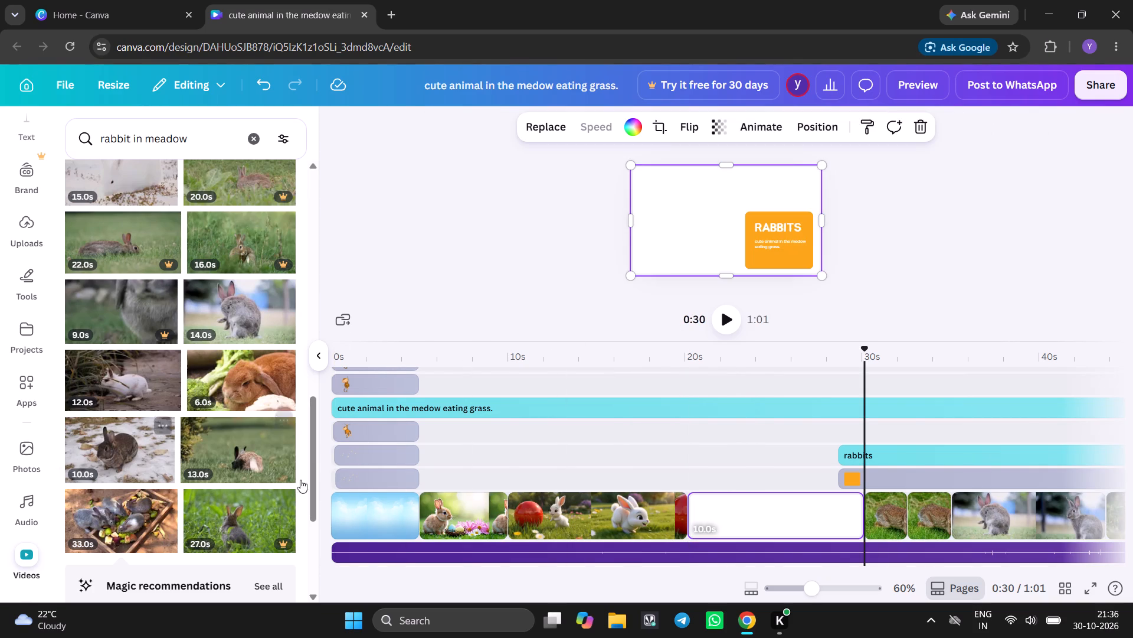
Extend the "rabbits" title backwards to the start of the snowy rabbit clip, making it 34.3s long.
left_click(848, 454)
left_click_drag(848, 454, 733, 466)
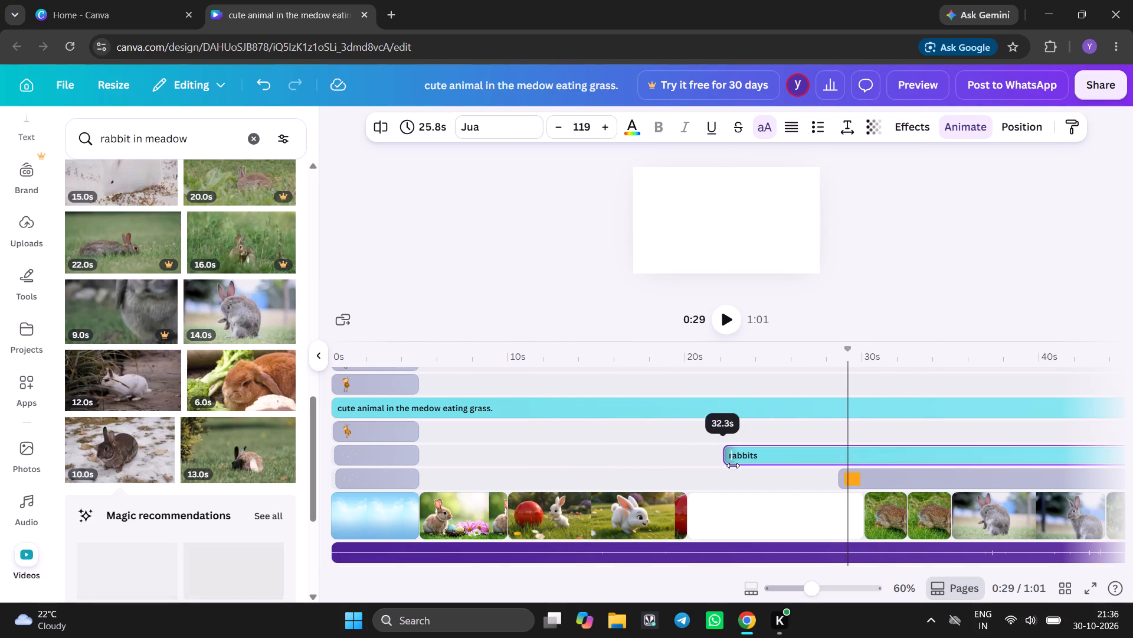
left_click_drag(733, 466, 692, 464)
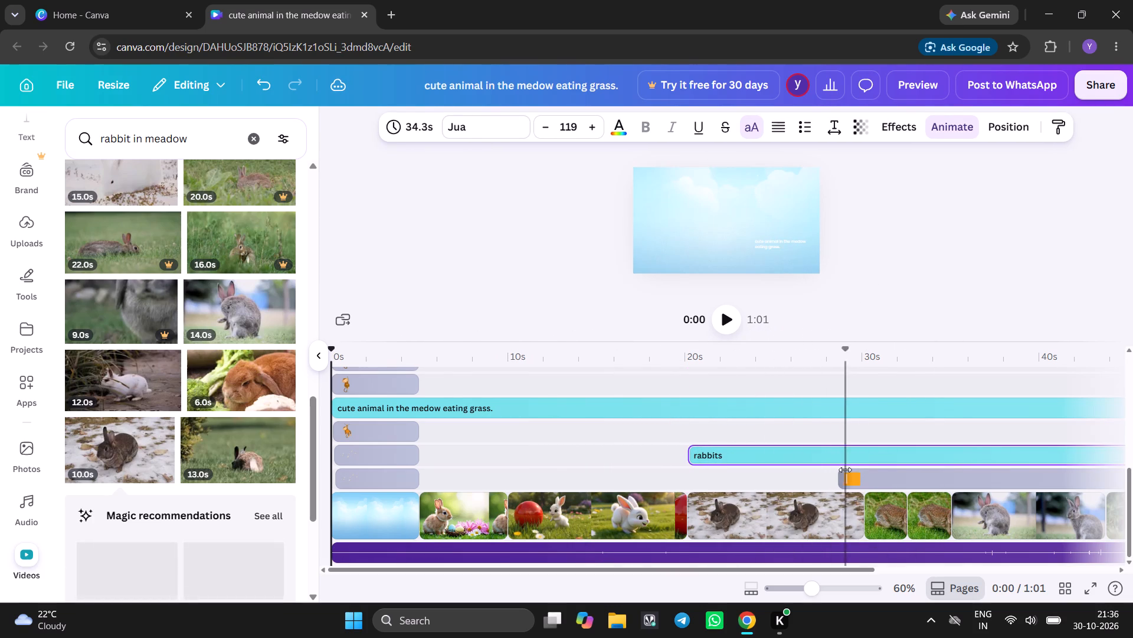
Extend the orange box backwards to the start of the snowy rabbit clip, making it 34.3s long.
left_click(845, 471)
left_click_drag(843, 471, 749, 456)
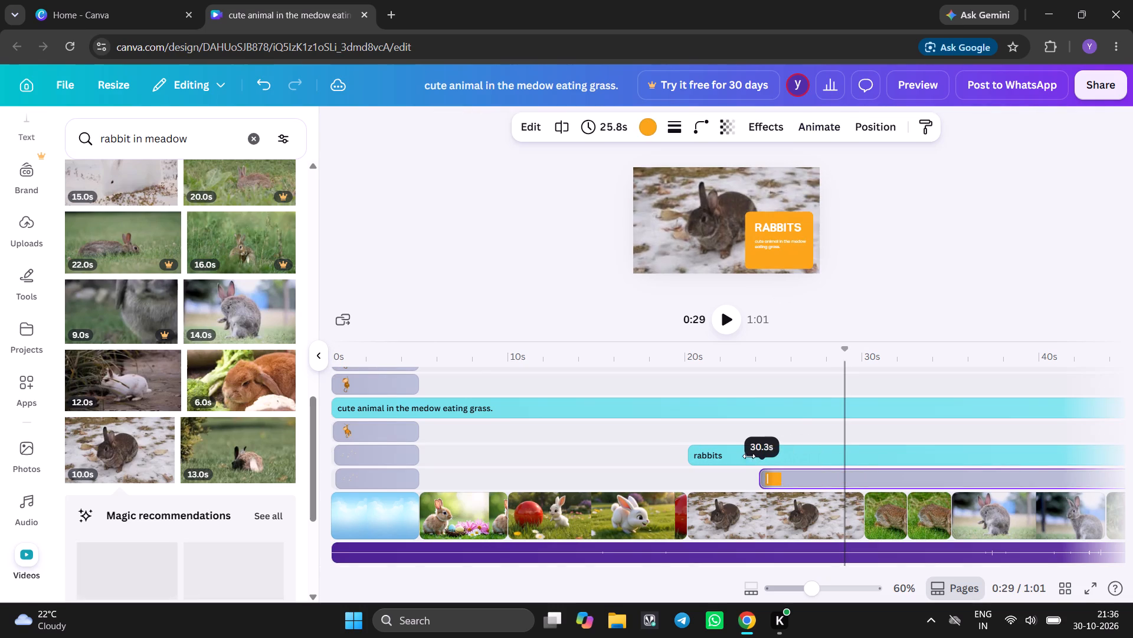
left_click_drag(749, 456, 697, 448)
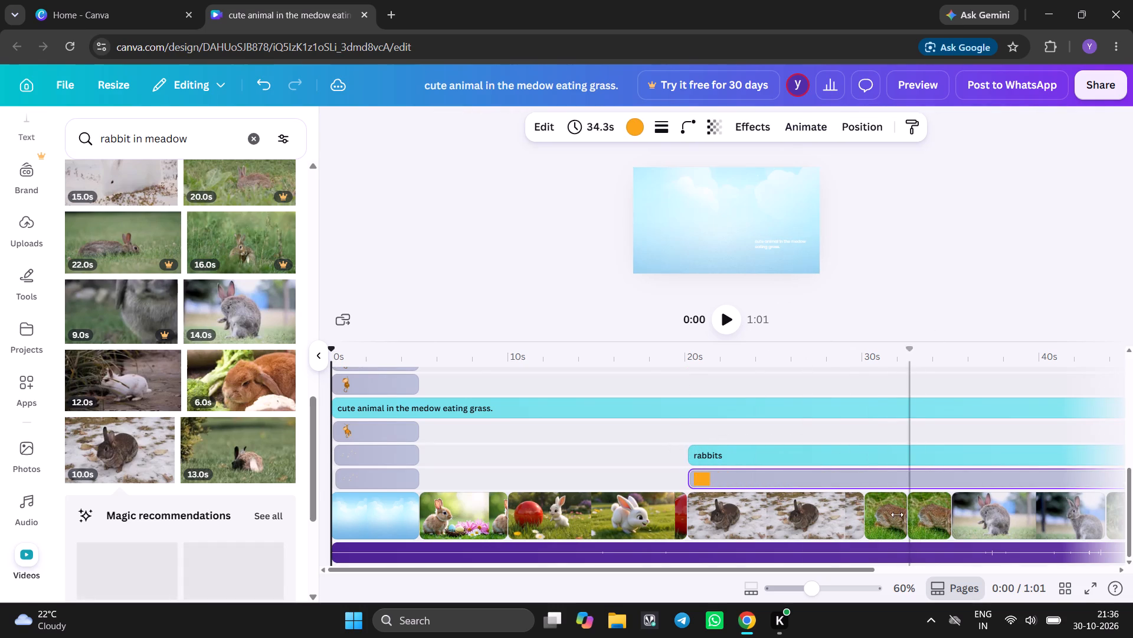
Delete the brown hare clip and the brown rabbit in green grass clip that follow the snowy rabbit clip.
left_click(888, 512)
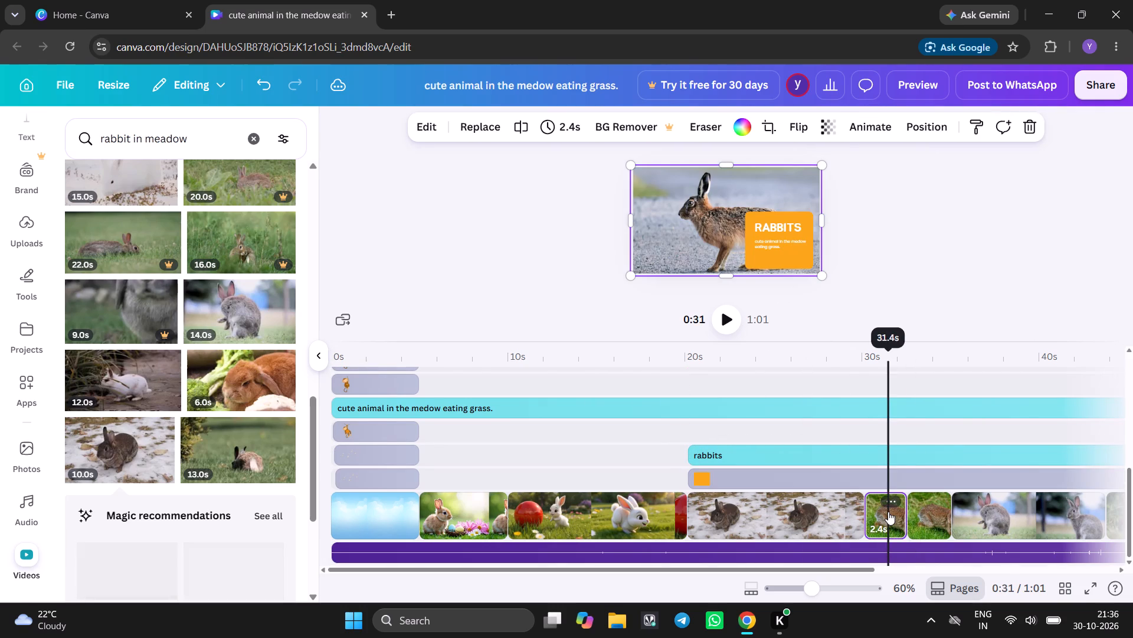
left_click(890, 500)
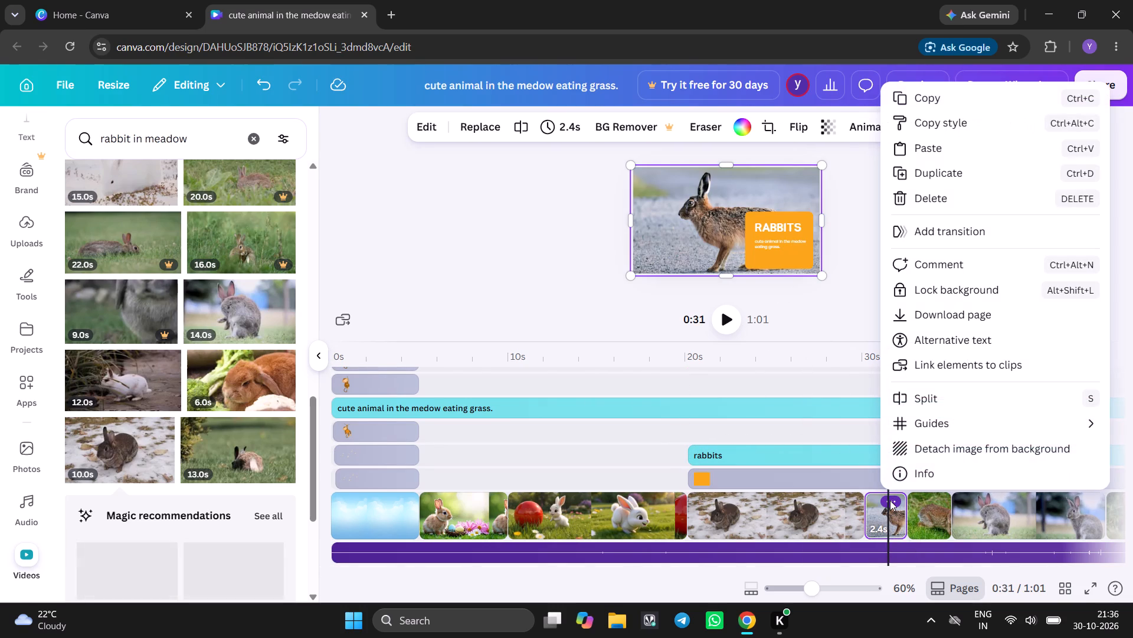
left_click(925, 199)
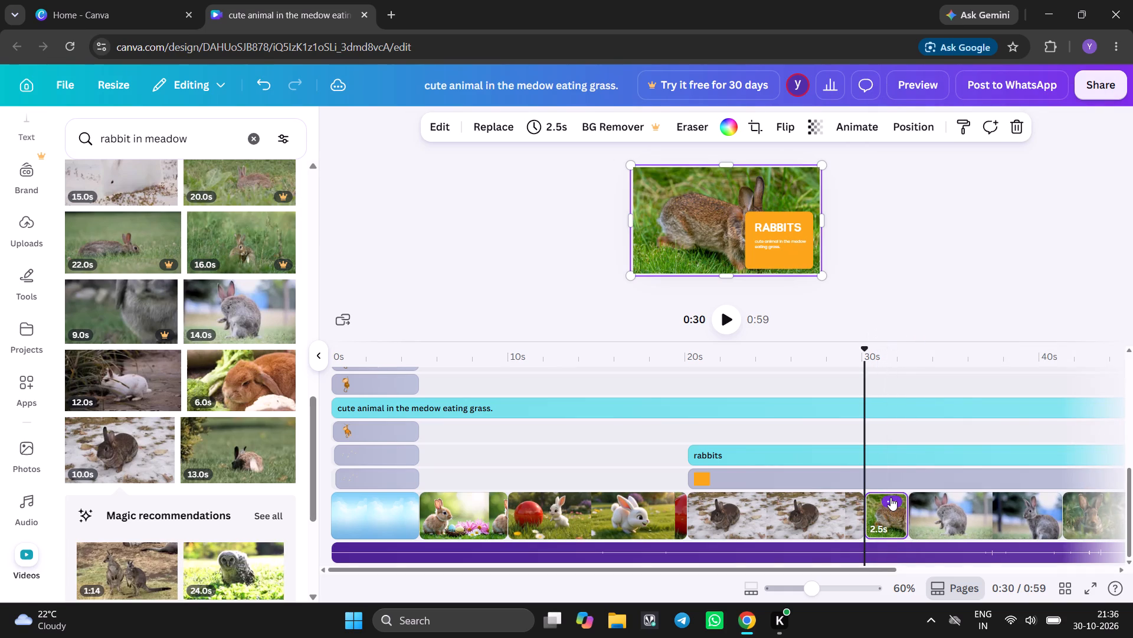
left_click(890, 497)
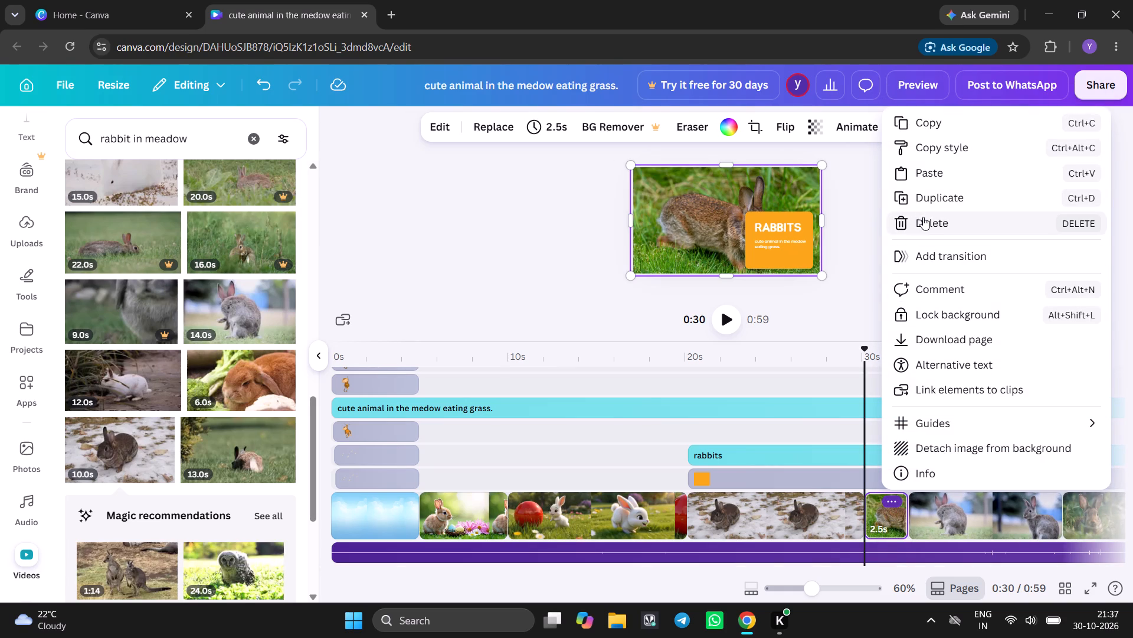
left_click(924, 217)
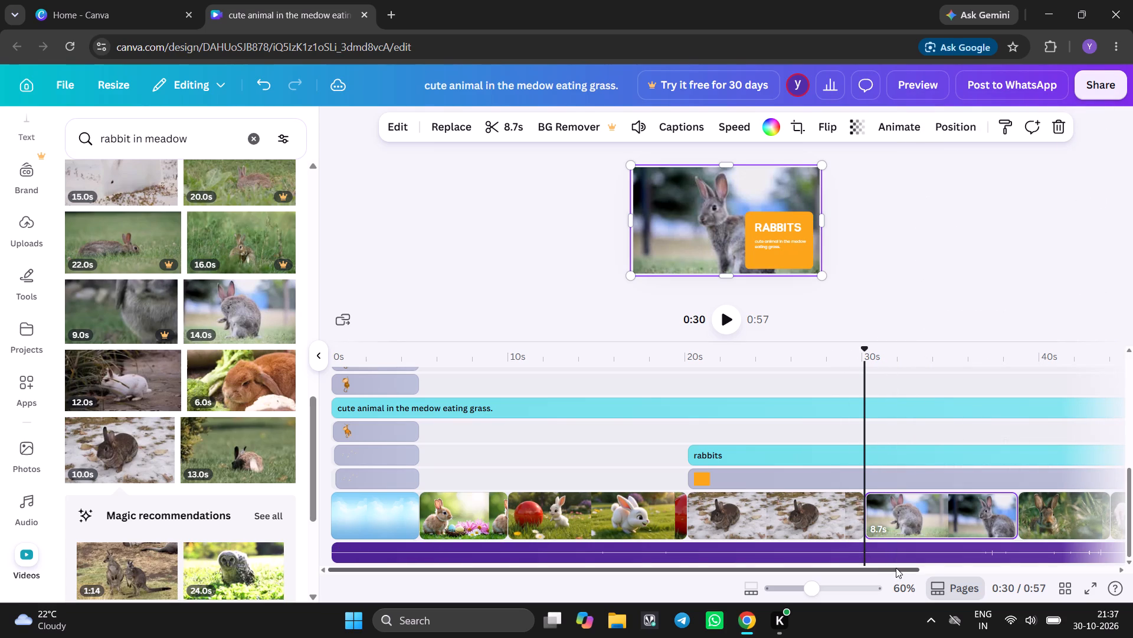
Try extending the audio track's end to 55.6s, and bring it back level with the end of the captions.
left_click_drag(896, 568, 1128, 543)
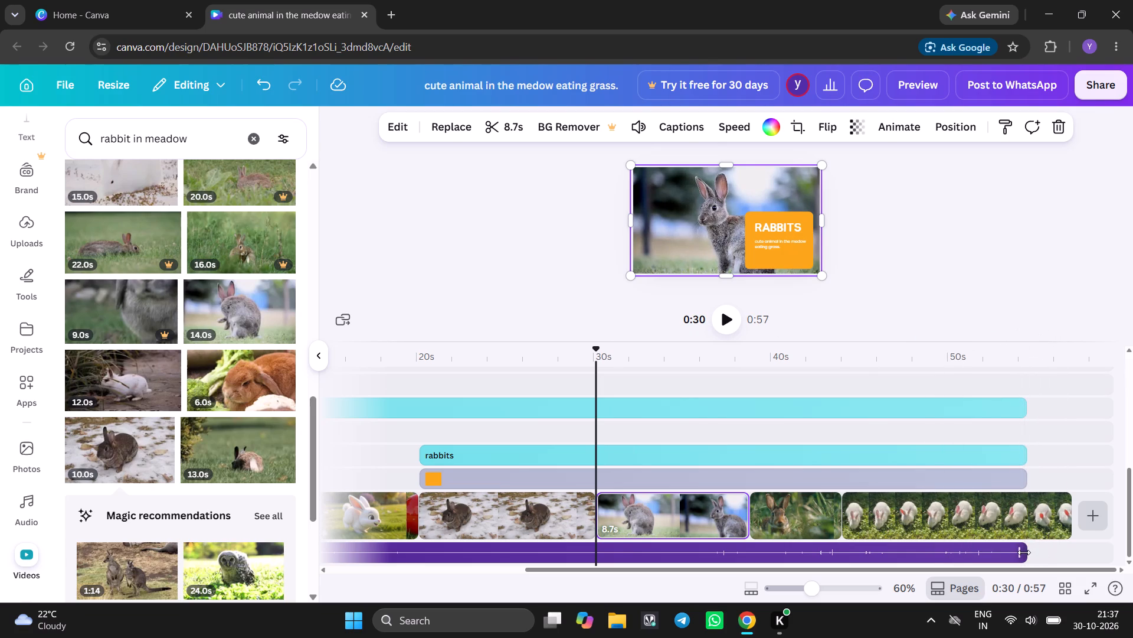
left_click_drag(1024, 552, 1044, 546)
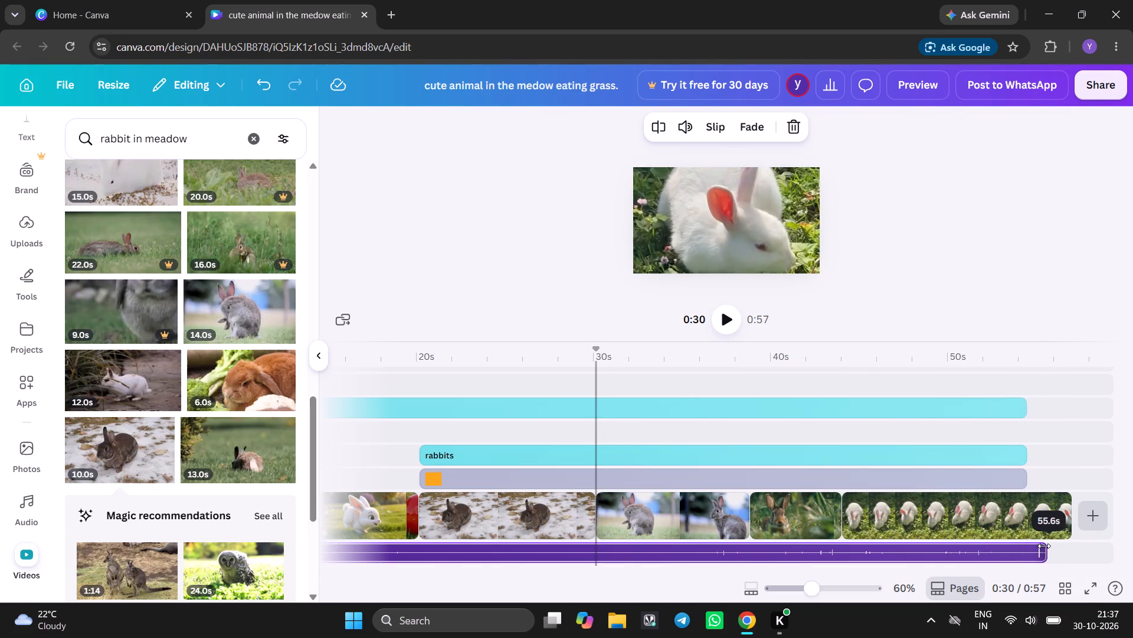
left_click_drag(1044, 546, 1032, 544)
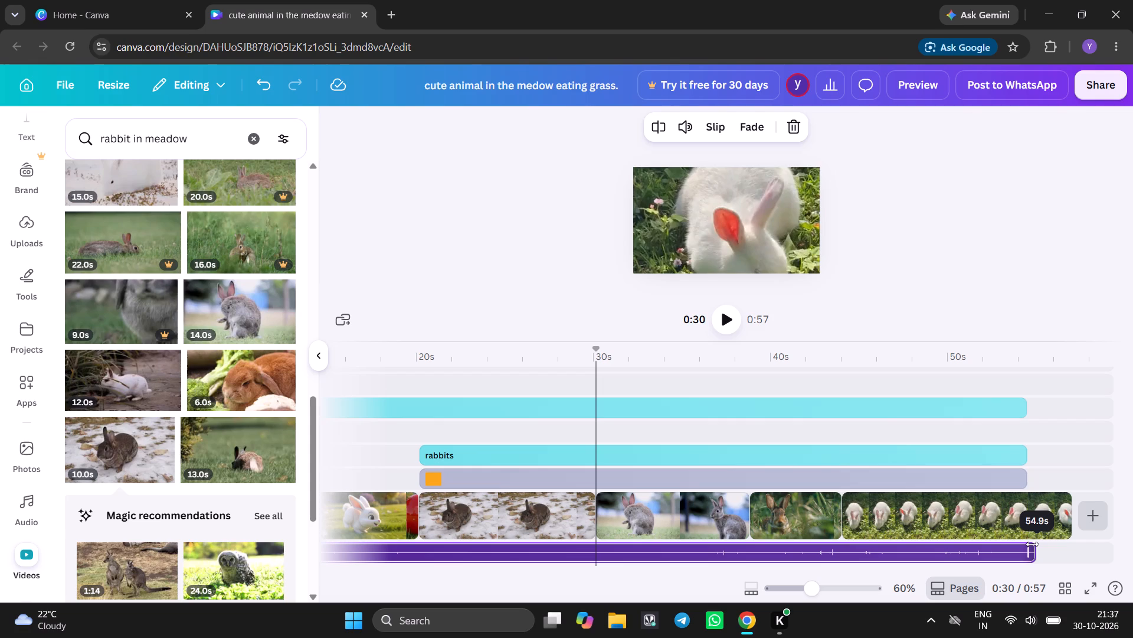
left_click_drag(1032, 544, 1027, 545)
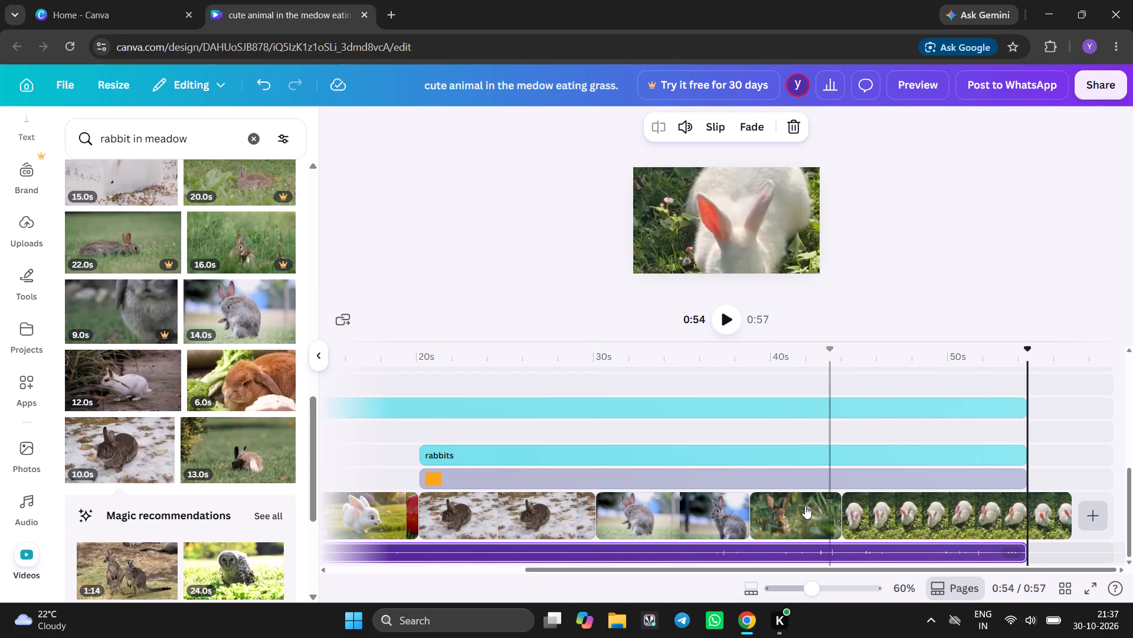
Trim the end of the final white rabbit clip to 10.5s, level with the end of the captions and audio.
left_click(542, 504)
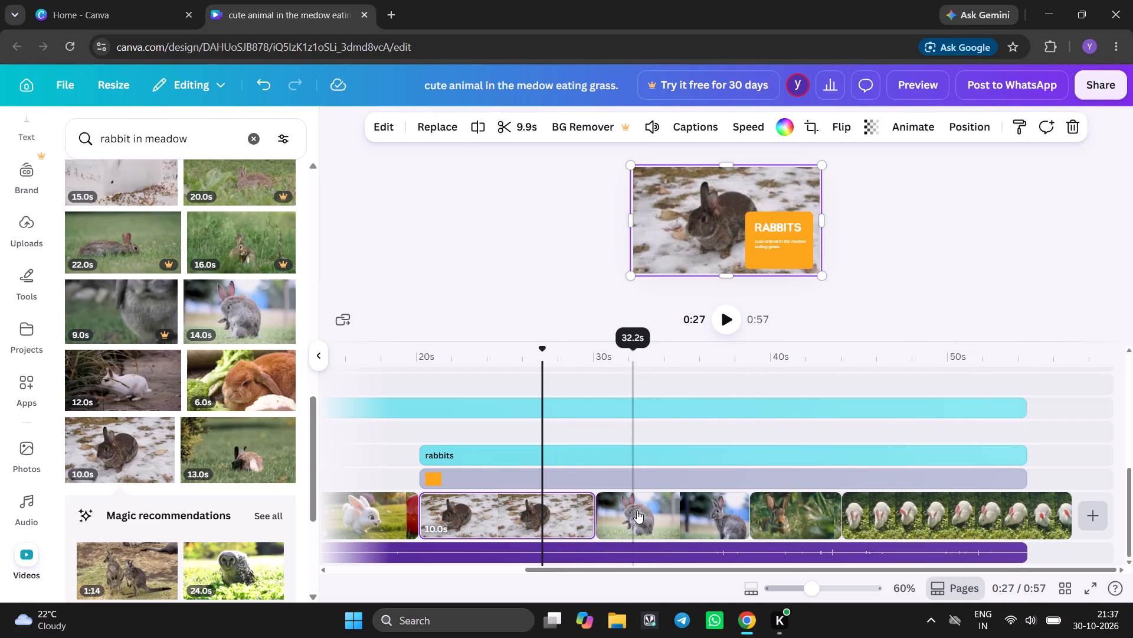
left_click(641, 510)
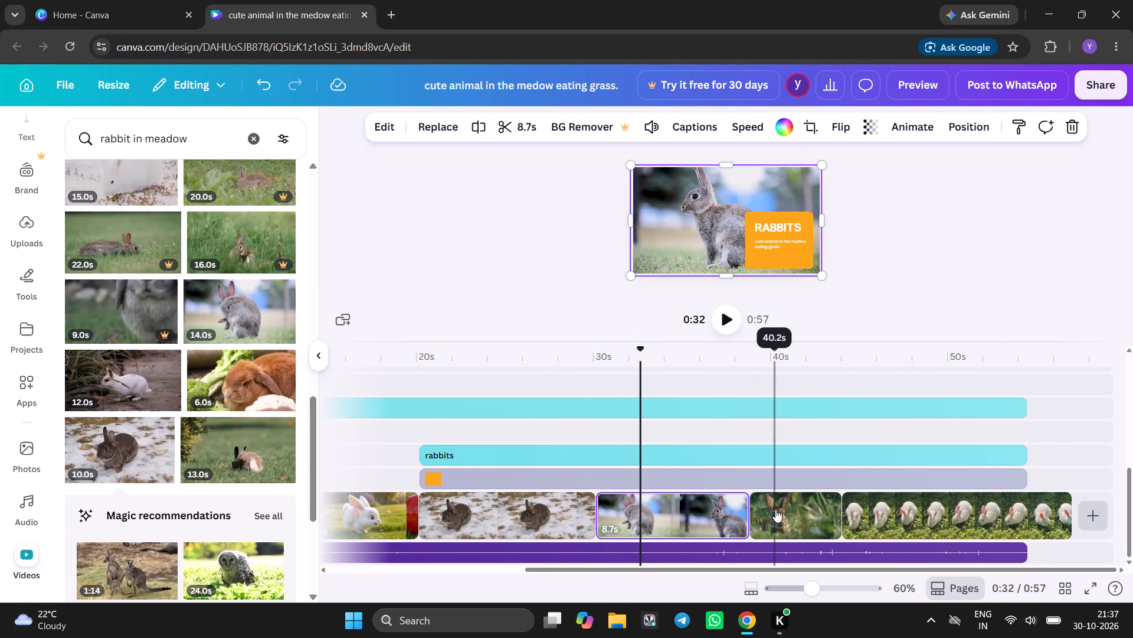
left_click(776, 510)
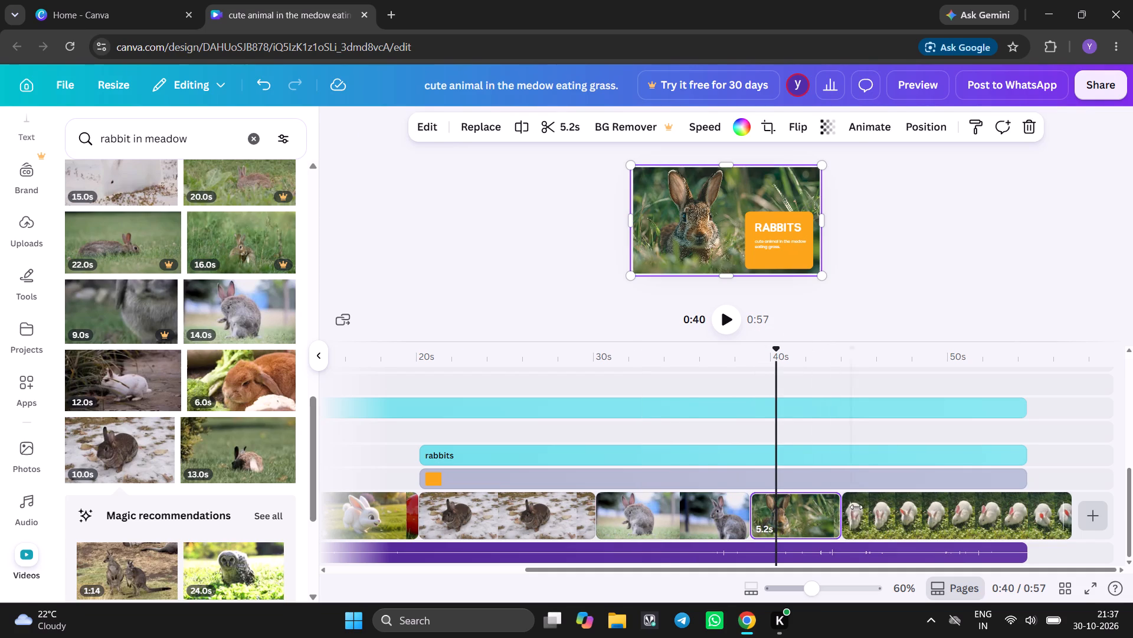
left_click(862, 507)
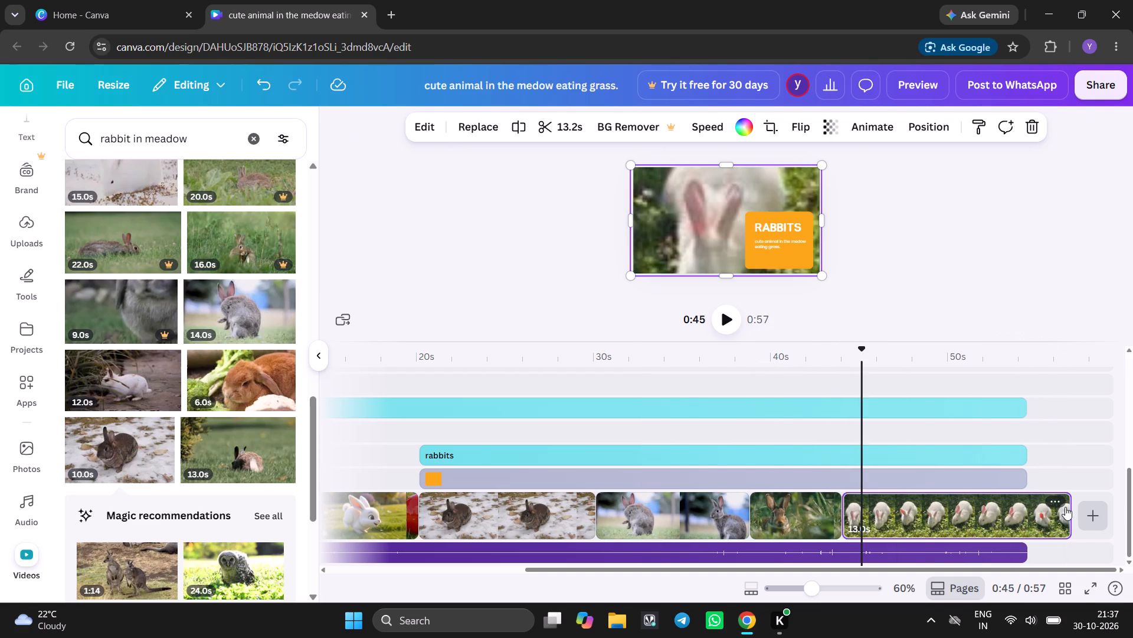
left_click_drag(1065, 507, 1037, 512)
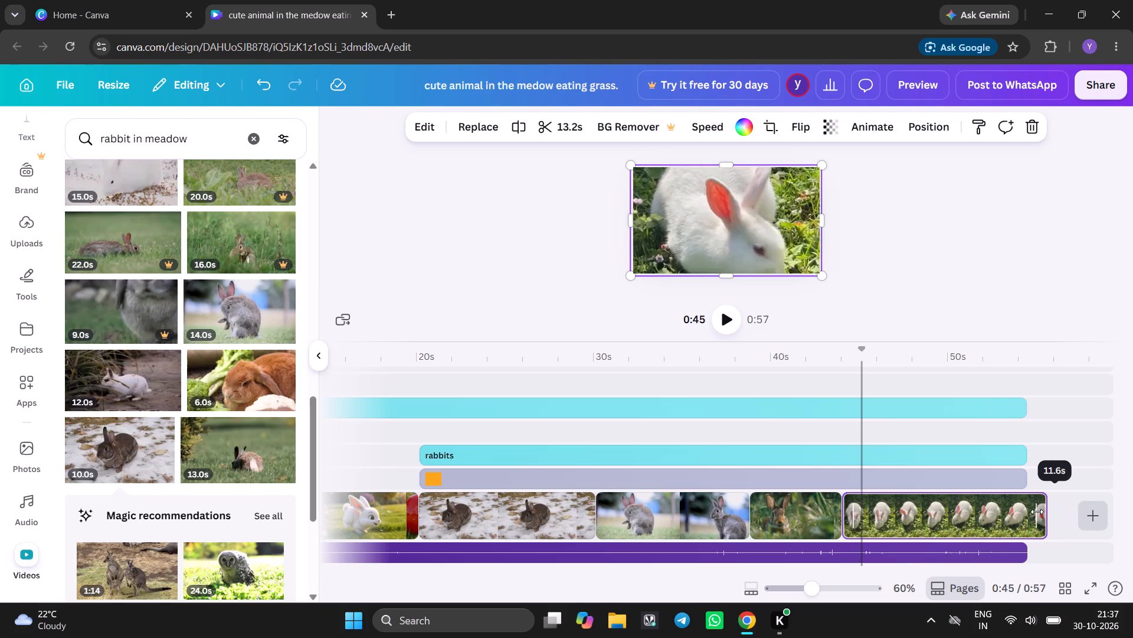
left_click_drag(1037, 512, 1032, 515)
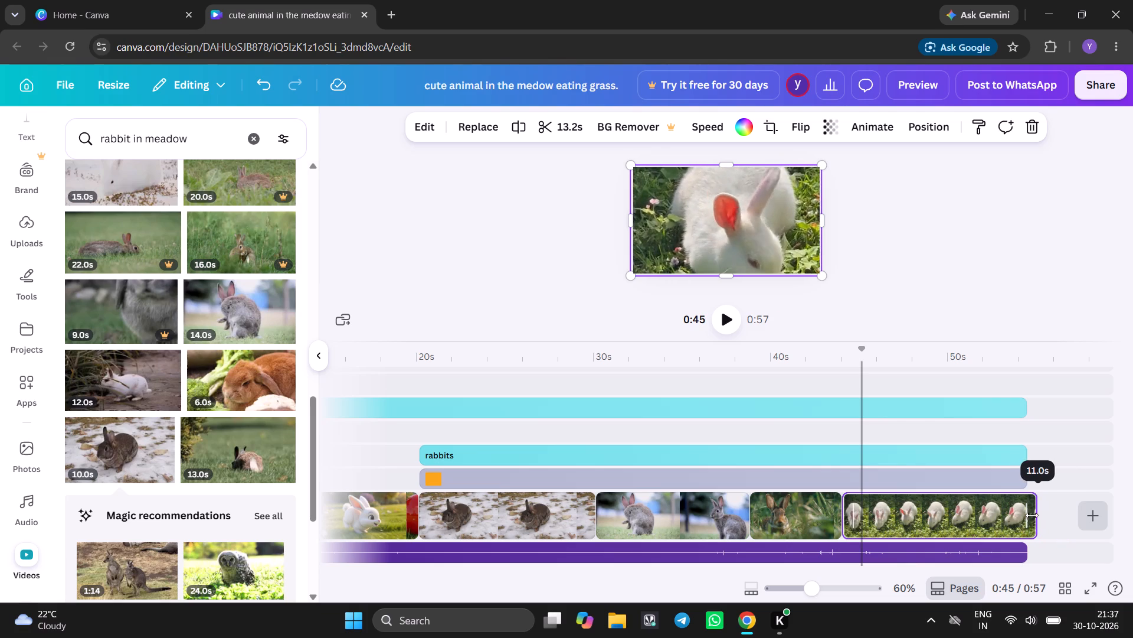
left_click_drag(1032, 515, 1029, 519)
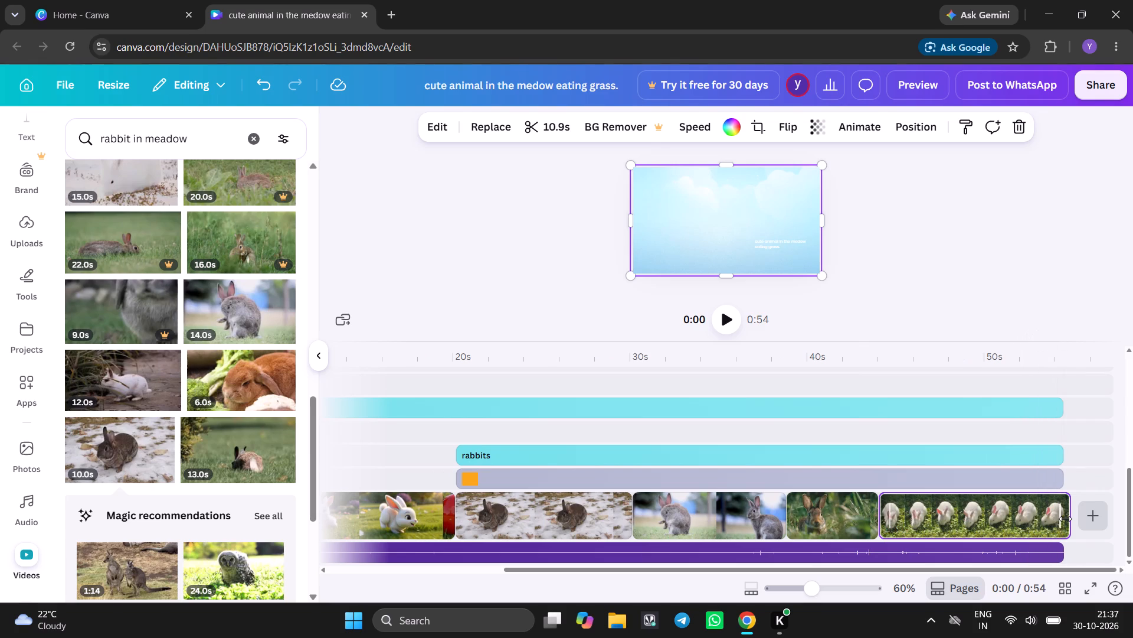
left_click_drag(1065, 519, 1059, 519)
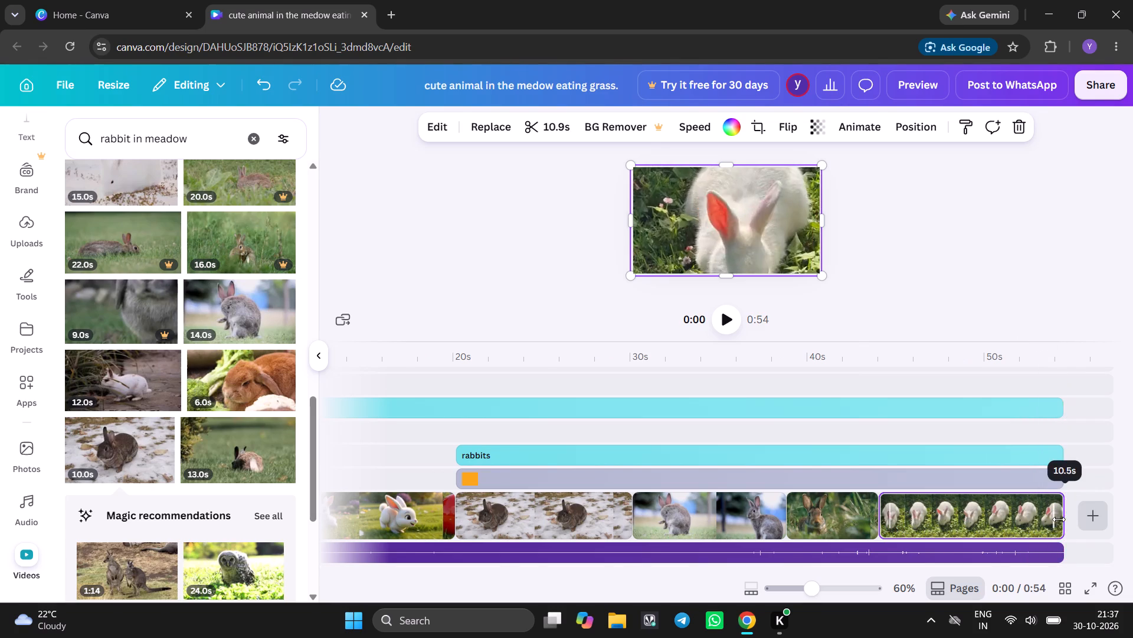
left_click_drag(1059, 519, 1060, 519)
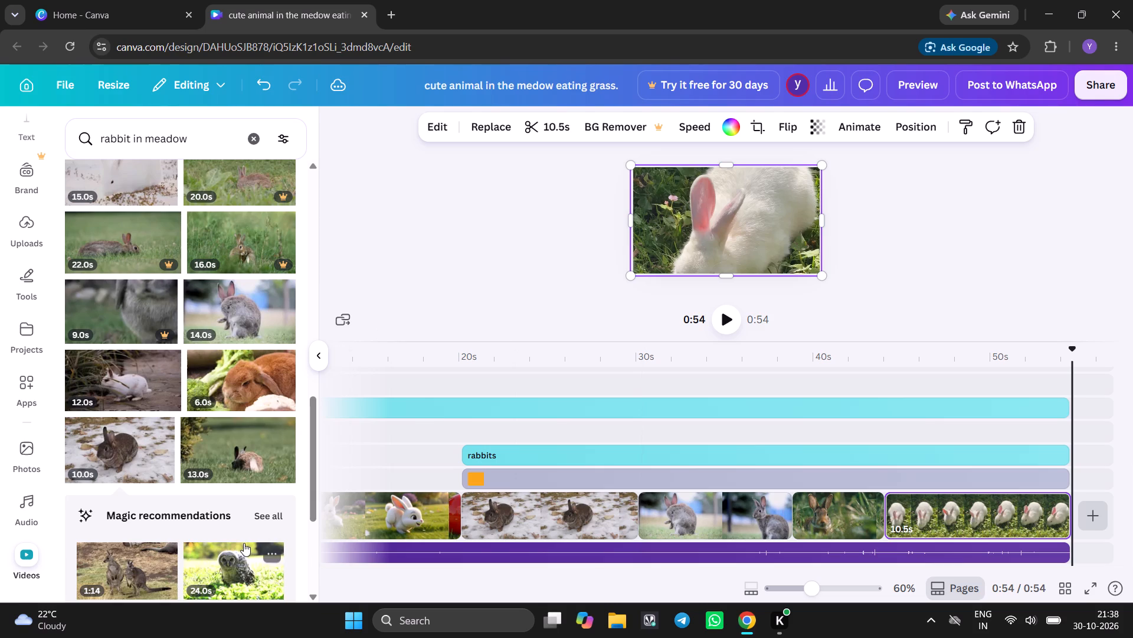
Play the video from 0:15 in the red ball clip to review the rearranged clips through to the final white rabbit clip.
left_click(382, 510)
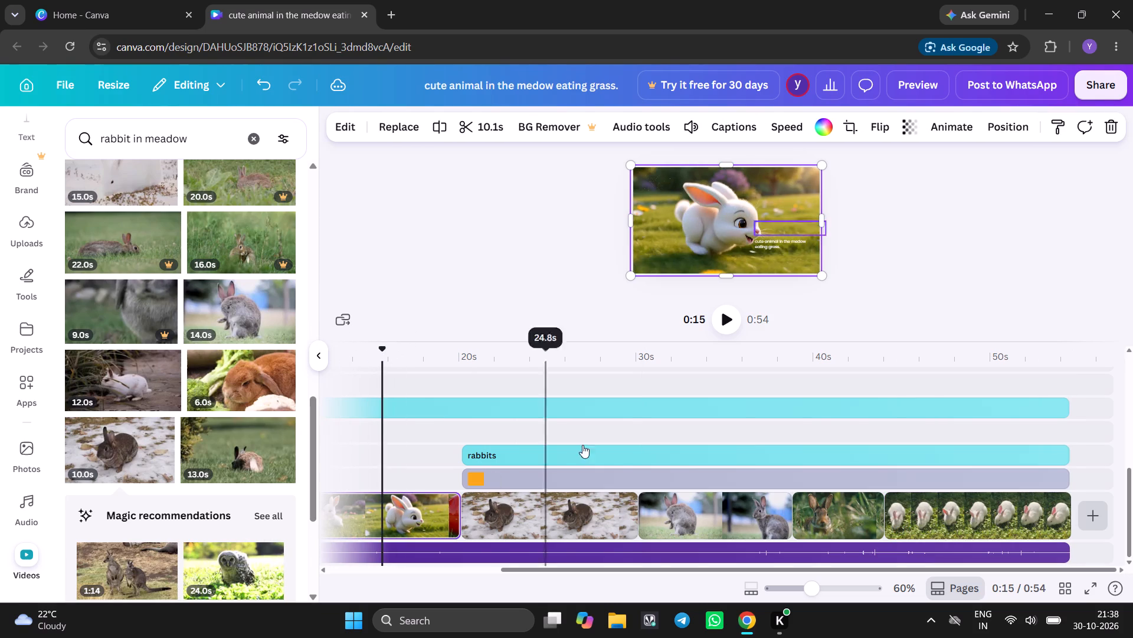
left_click(726, 321)
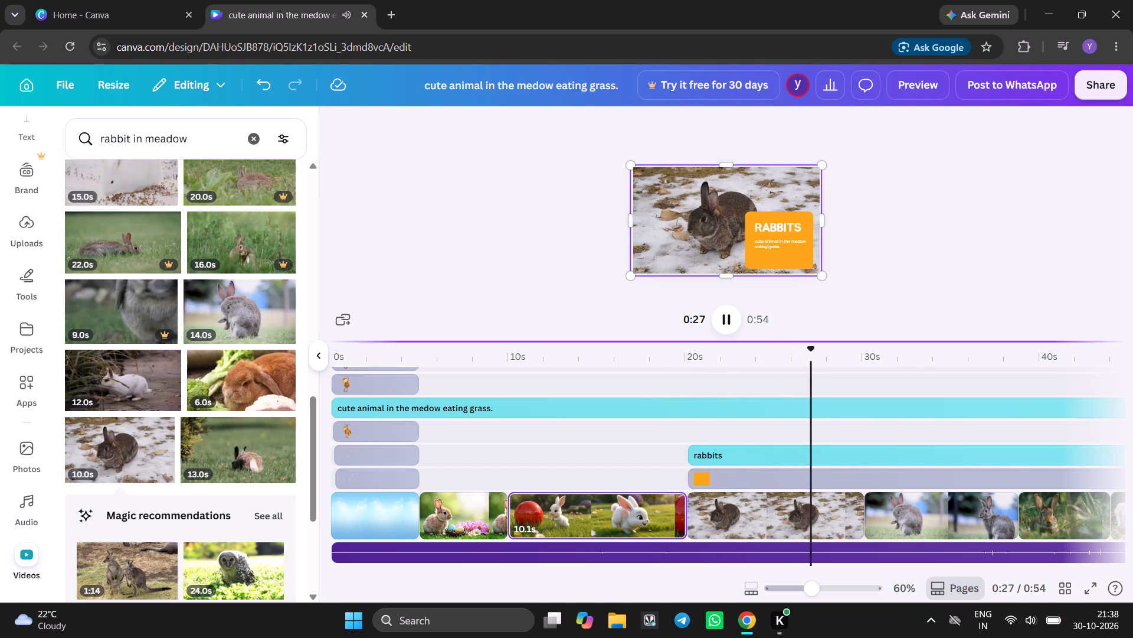
left_click_drag(800, 341, 798, 323)
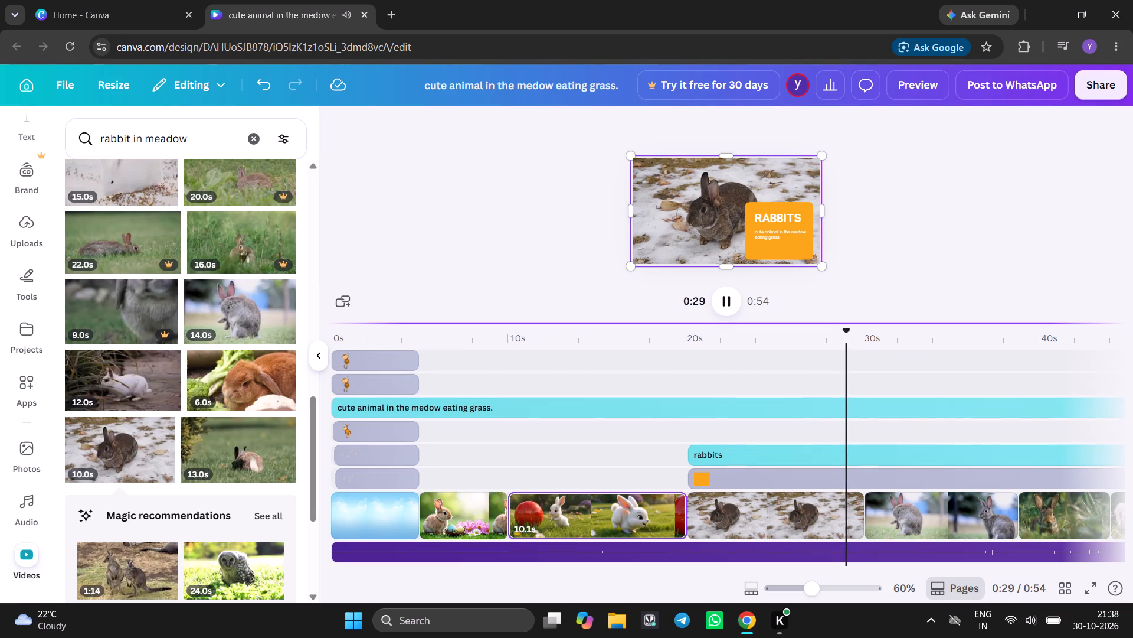
left_click_drag(798, 323, 794, 303)
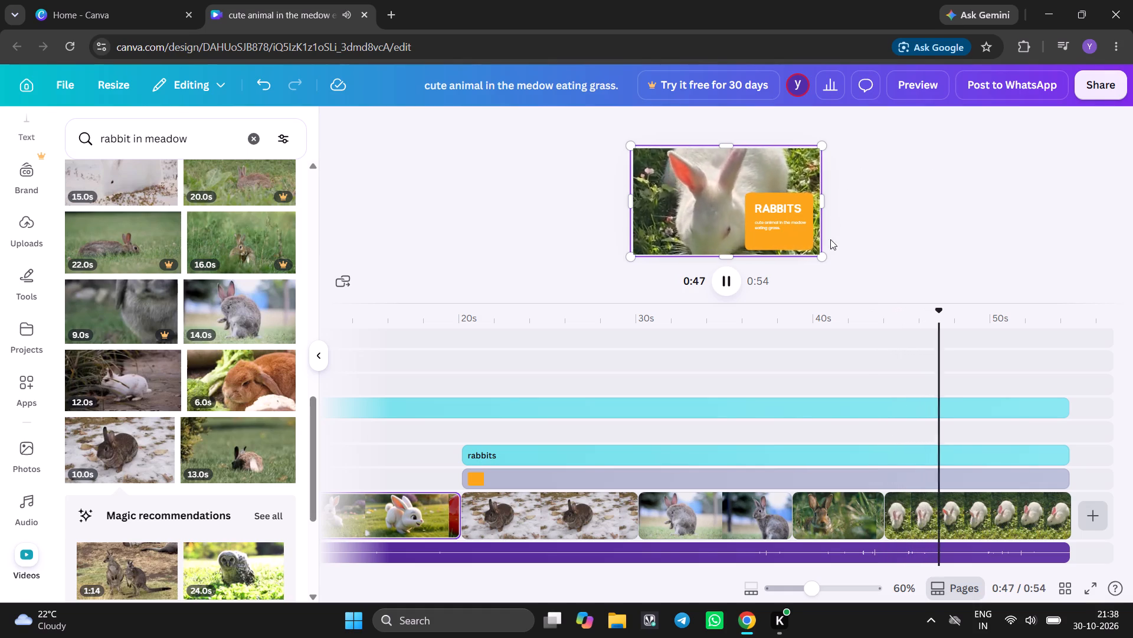
Enlarge the selected clip of the white rabbit with the red ball to about 3,063 by 1,745.
left_click_drag(826, 256, 868, 276)
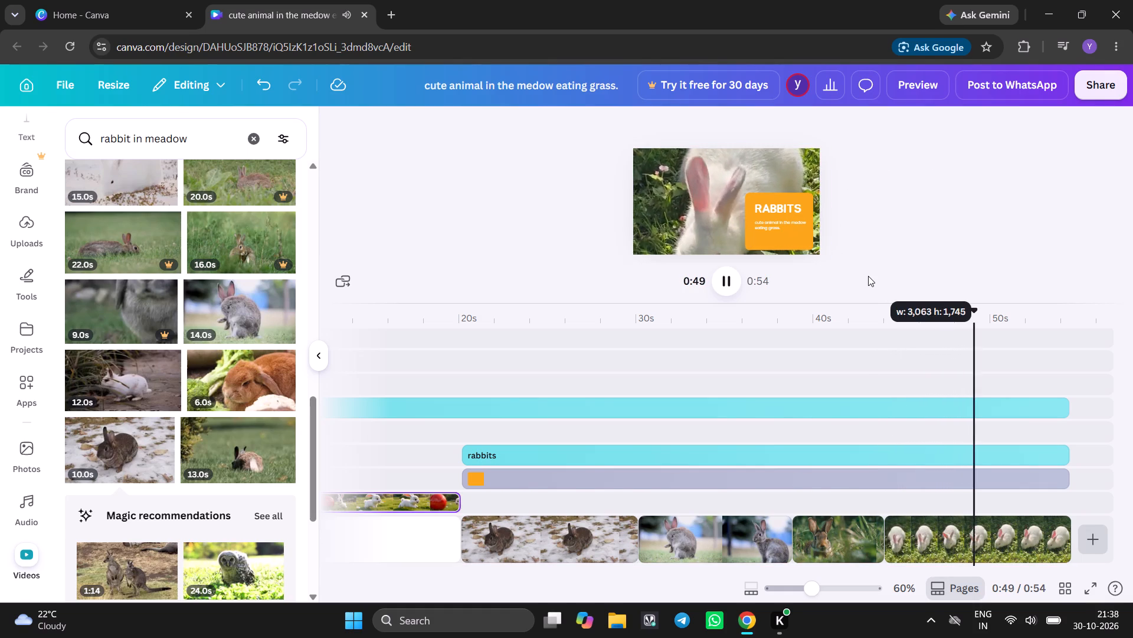
left_click_drag(868, 276, 874, 278)
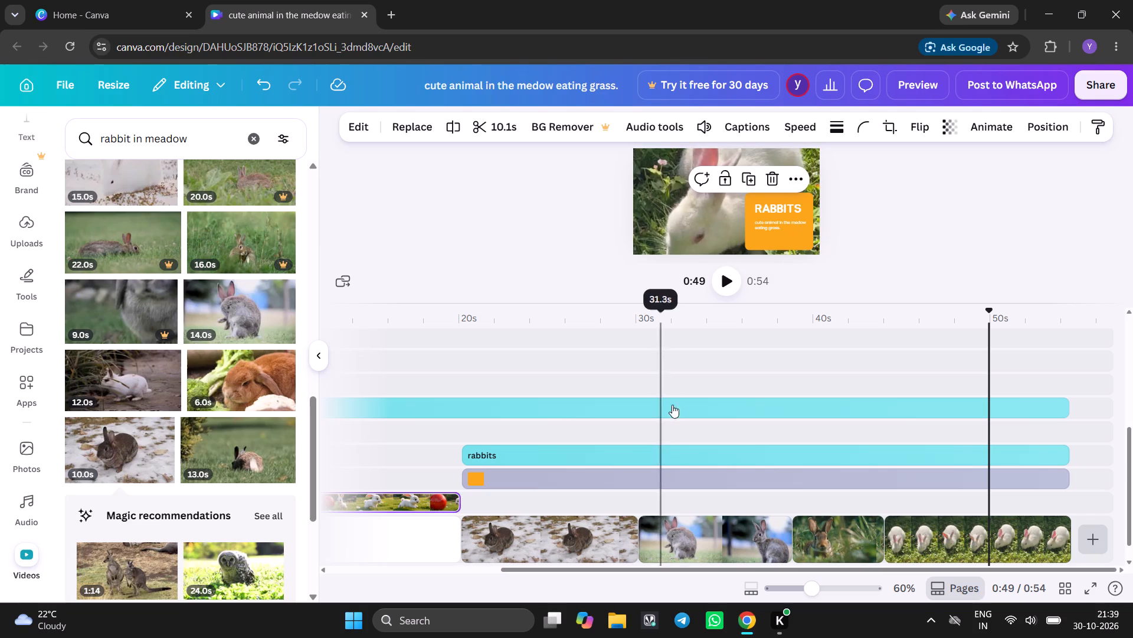
Move the red ball rabbit clip from its overlay track into the main video track, directly after the rabbit-with-flowers clip.
left_click(536, 568)
left_click_drag(536, 568, 426, 559)
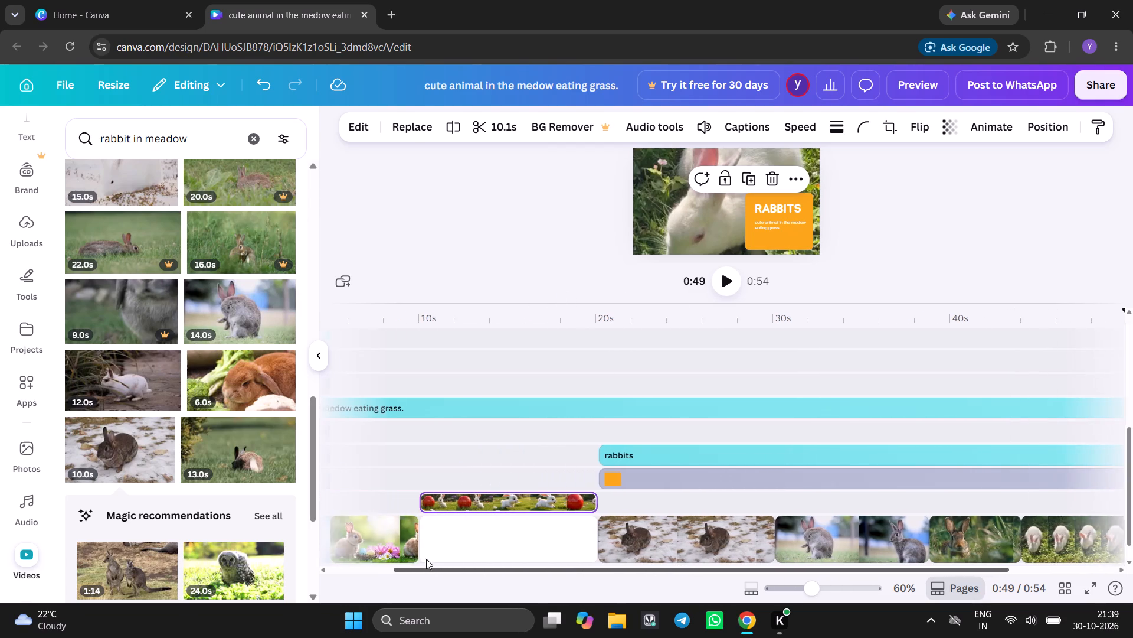
left_click_drag(426, 559, 358, 560)
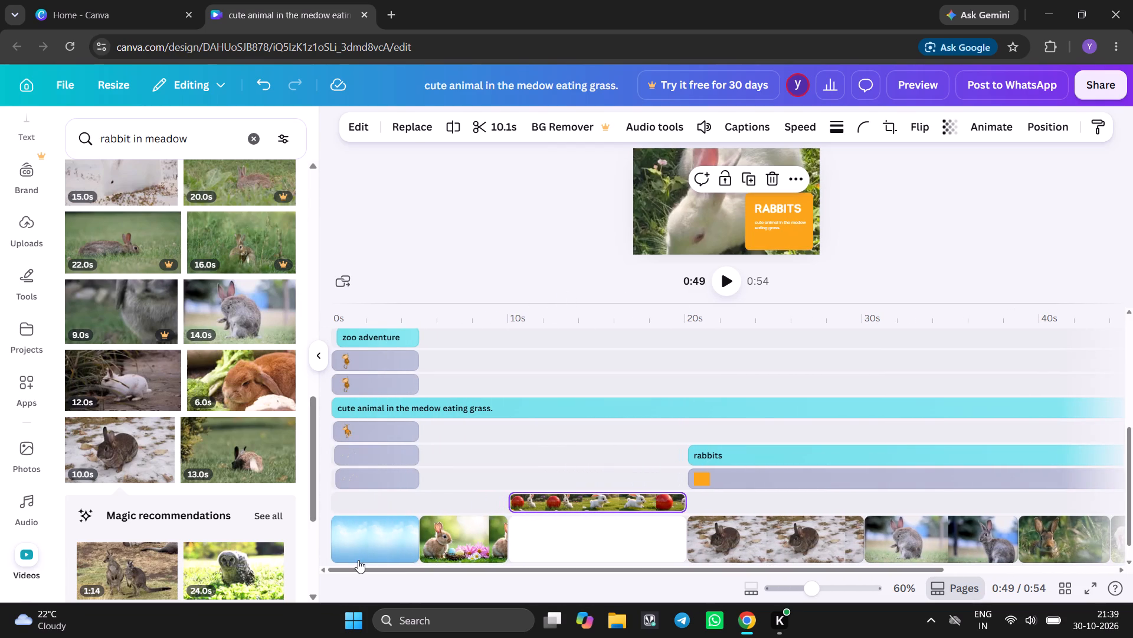
left_click(538, 499)
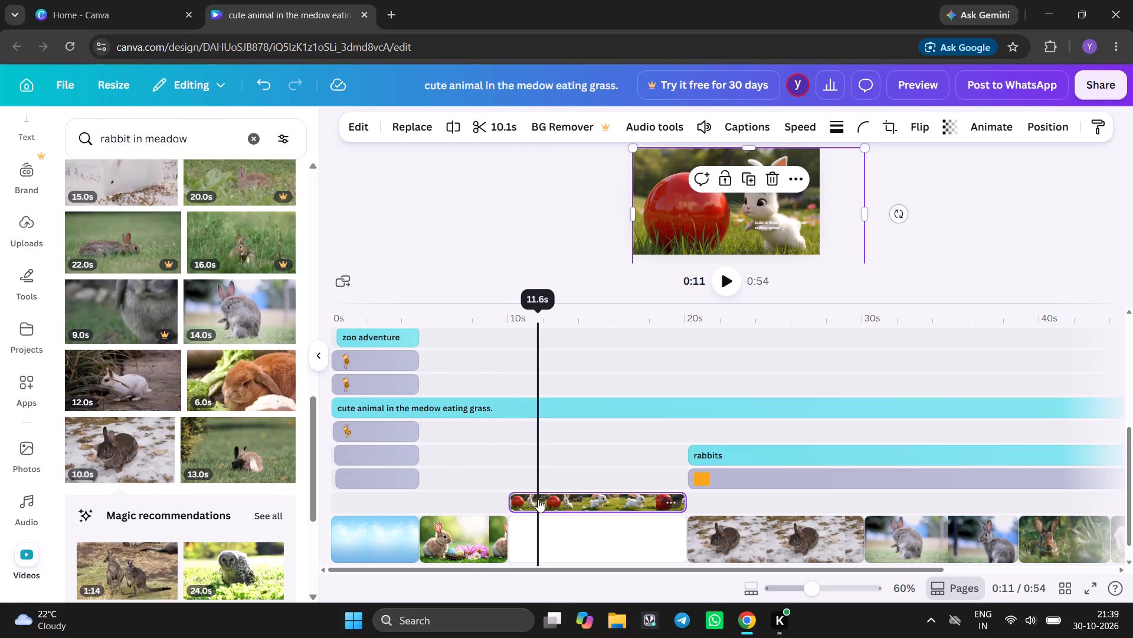
left_click_drag(560, 503, 564, 533)
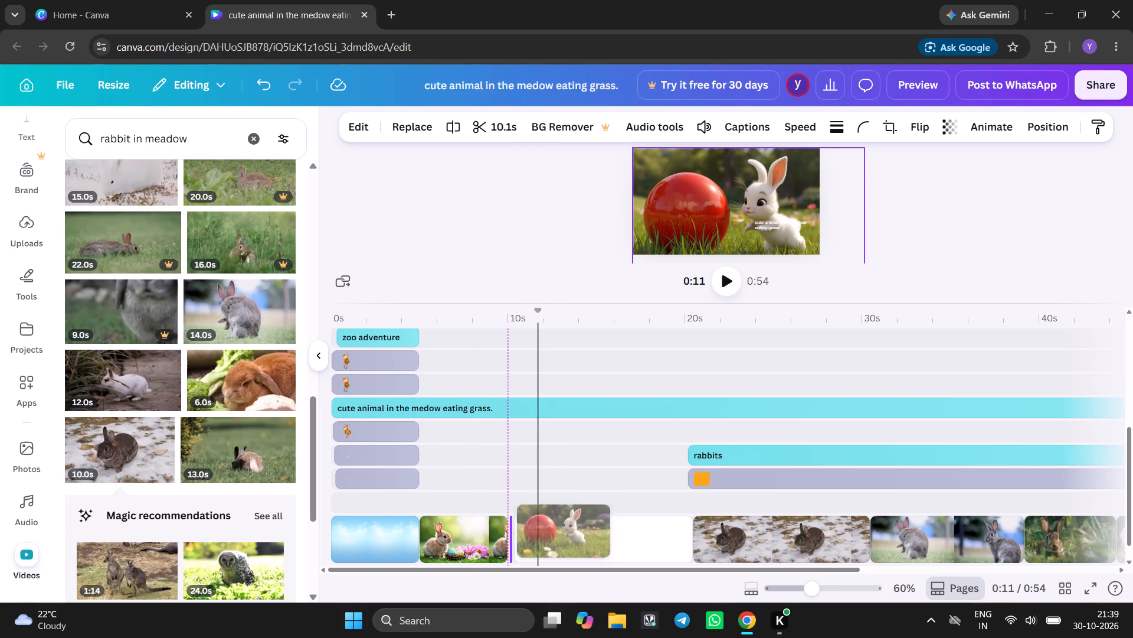
left_click_drag(564, 533, 572, 555)
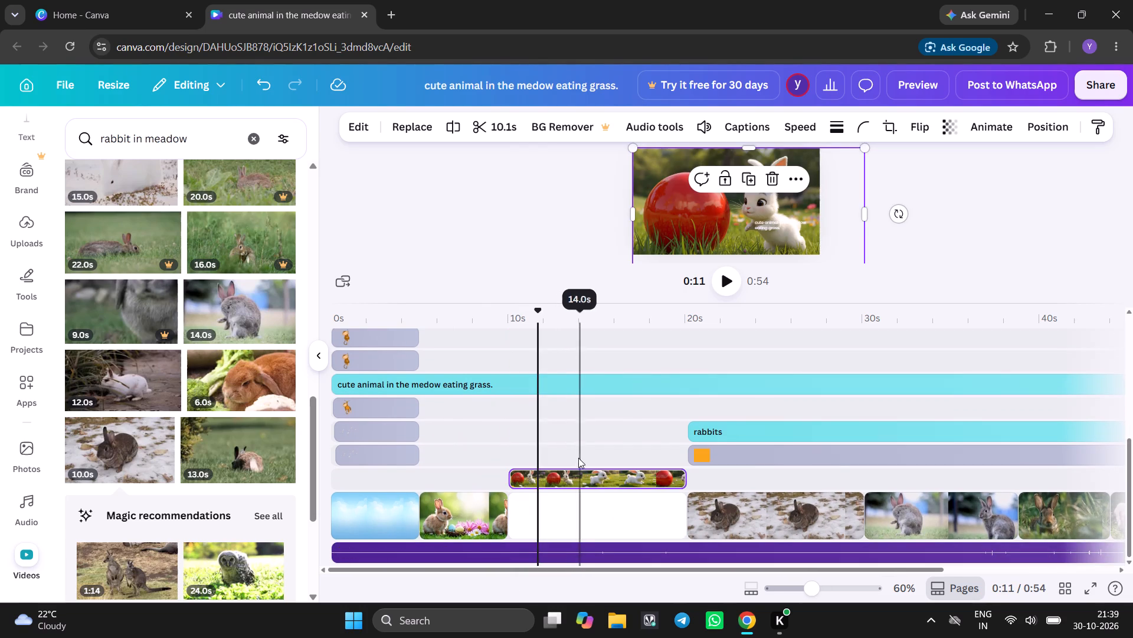
left_click_drag(584, 474, 596, 515)
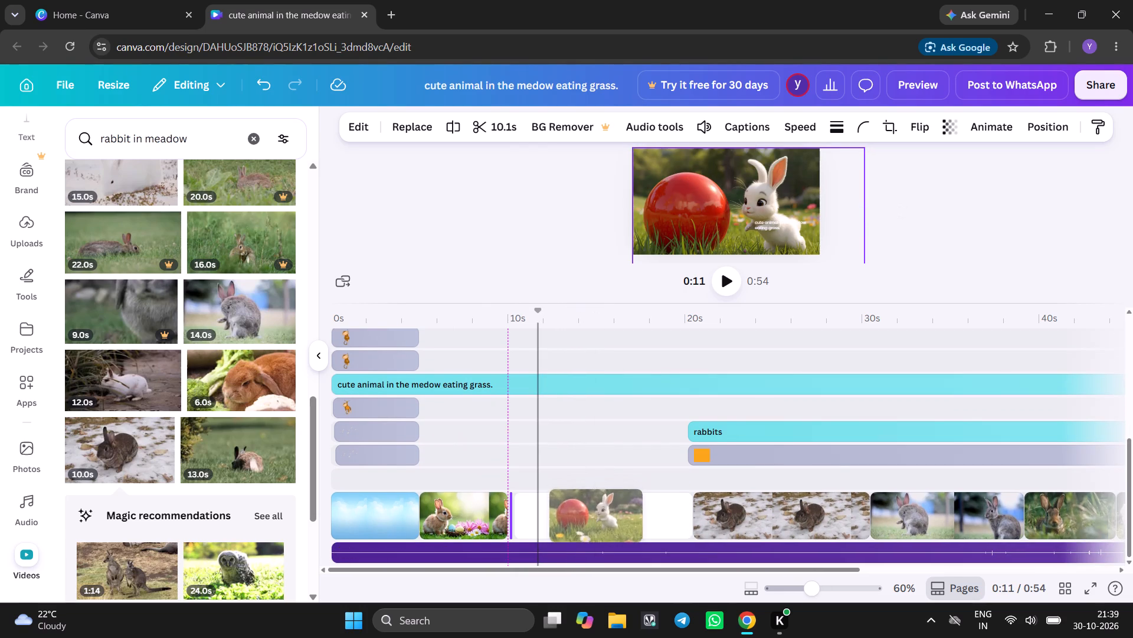
left_click_drag(596, 515, 593, 505)
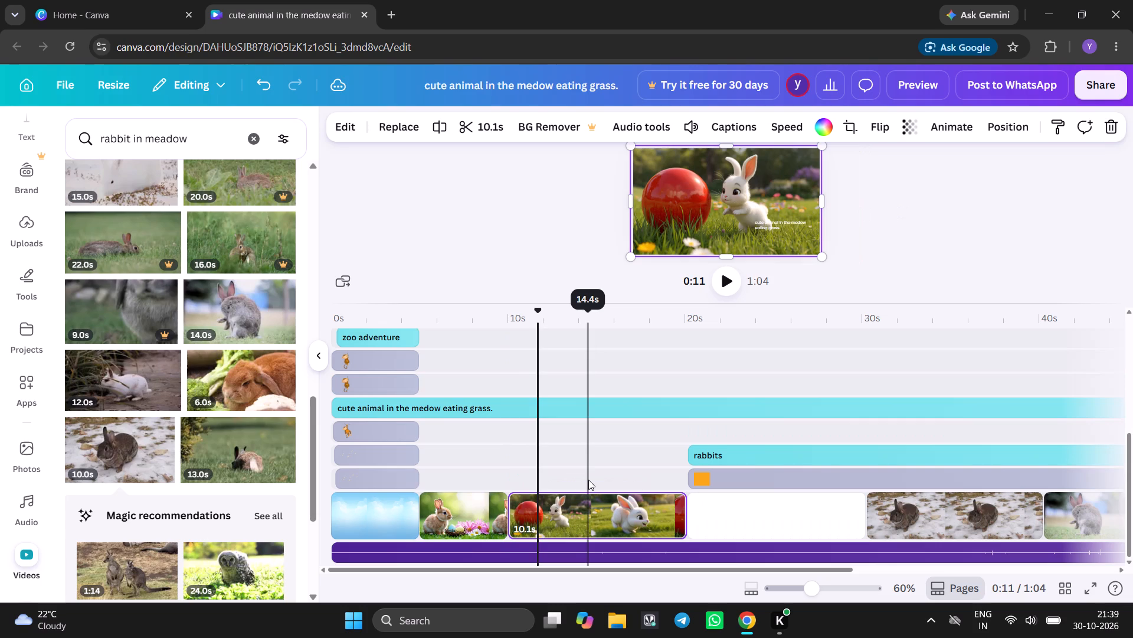
Play the video from the "Zoo Adventure" intro through the red ball clip into the blank clip.
left_click(703, 504)
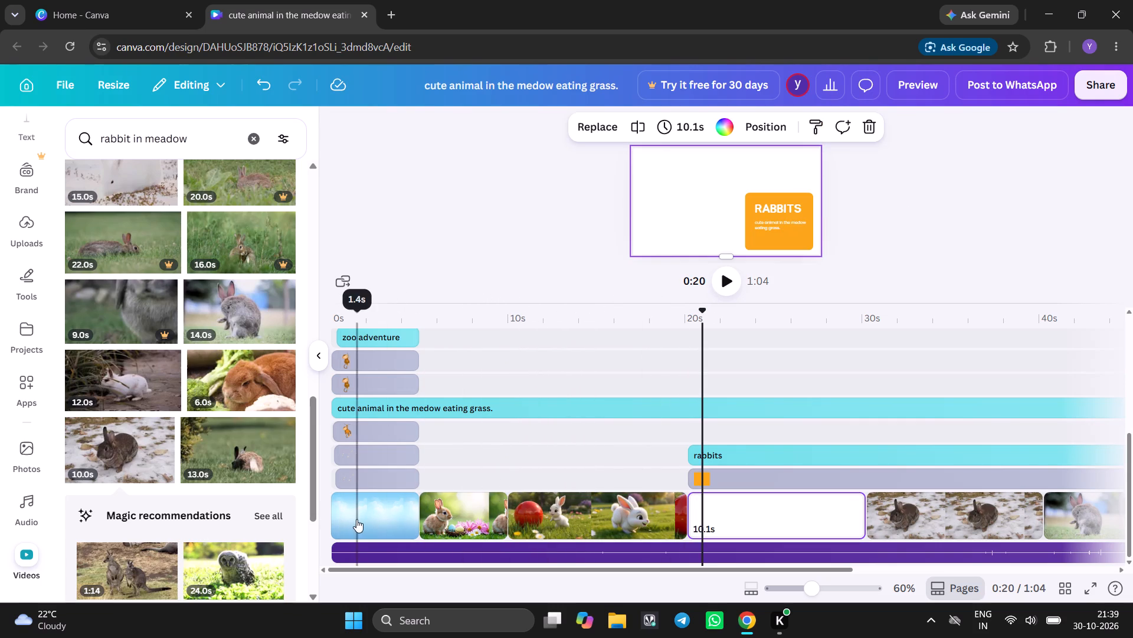
left_click(342, 513)
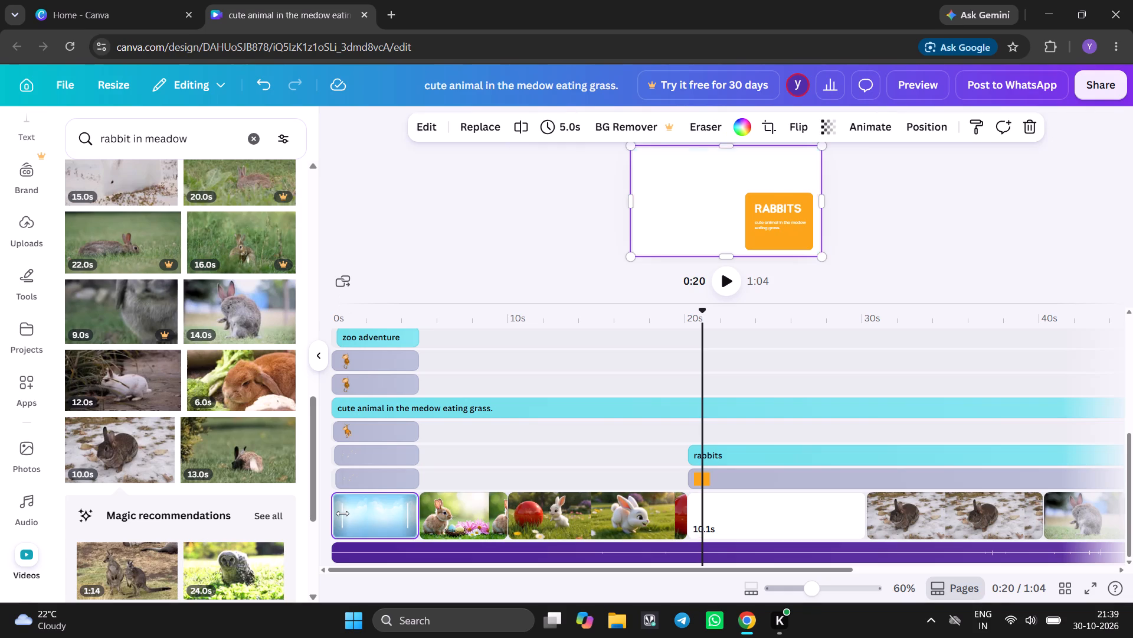
left_click(730, 277)
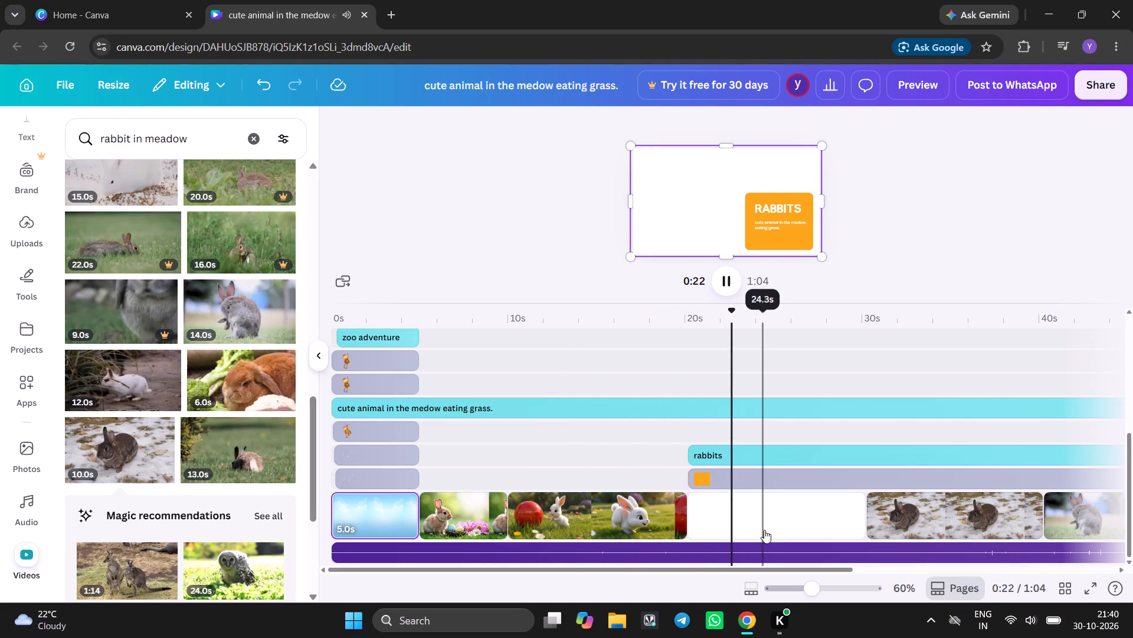
Delete the blank 10.1-second clip between the red ball clip and the brown rabbit clip.
left_click(764, 530)
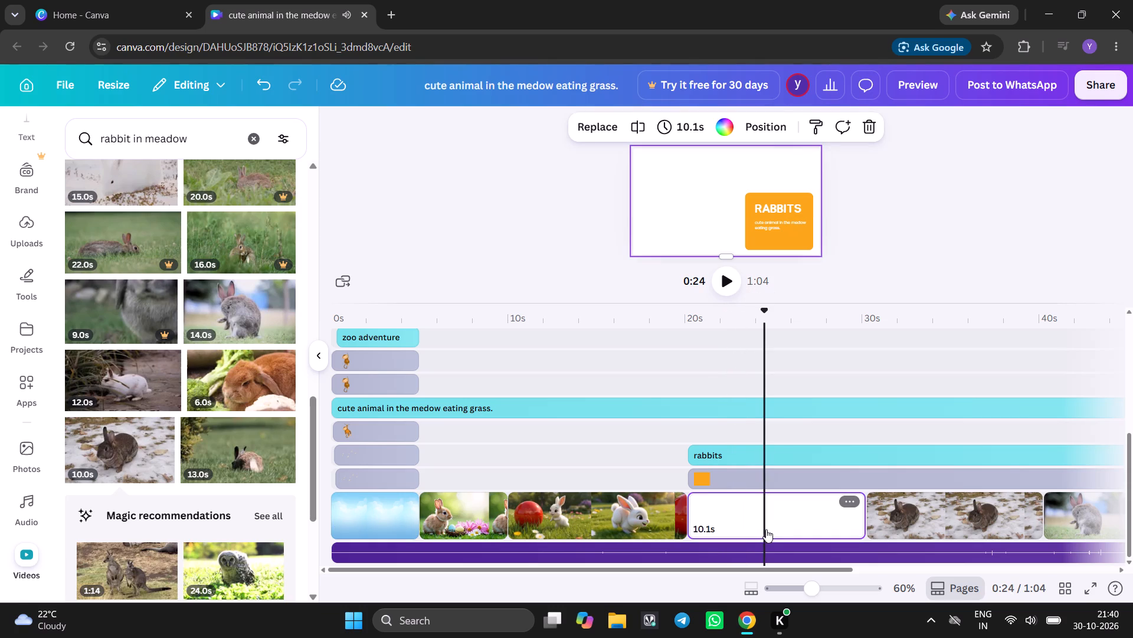
left_click(844, 500)
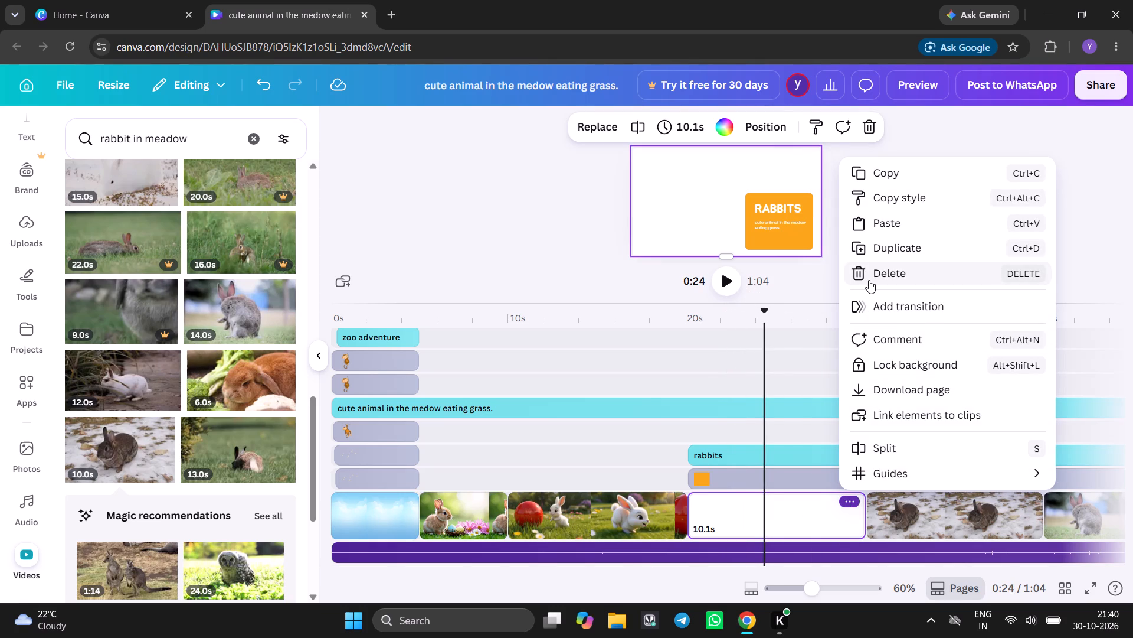
left_click(869, 280)
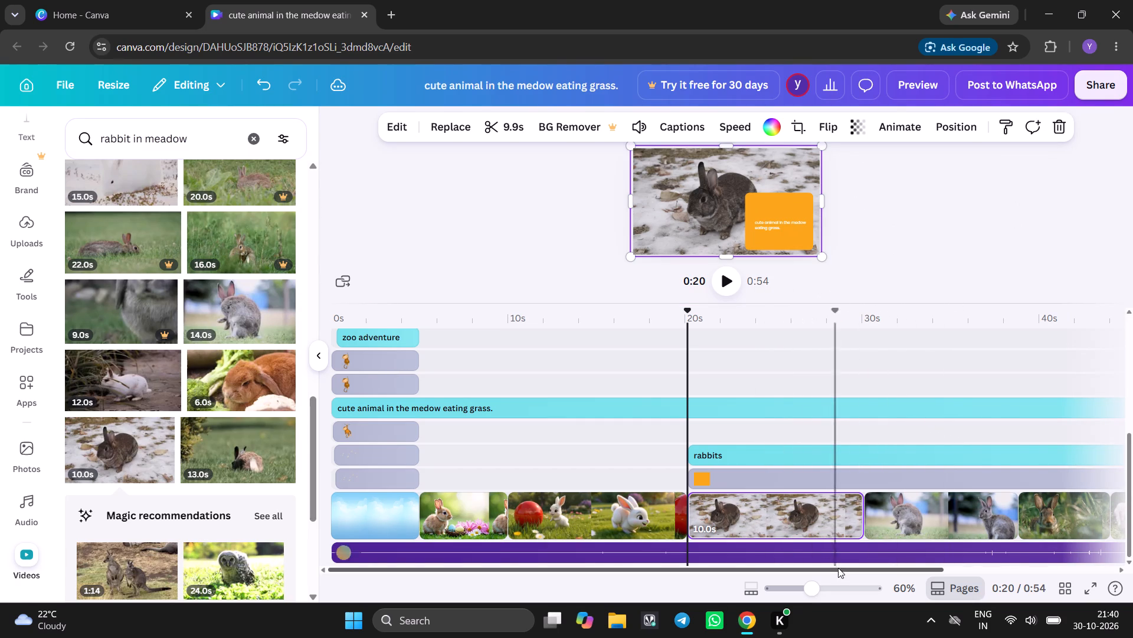
Play the video from 0:20 at the brown rabbit clip through to the final white rabbit clip.
left_click_drag(846, 569, 1070, 513)
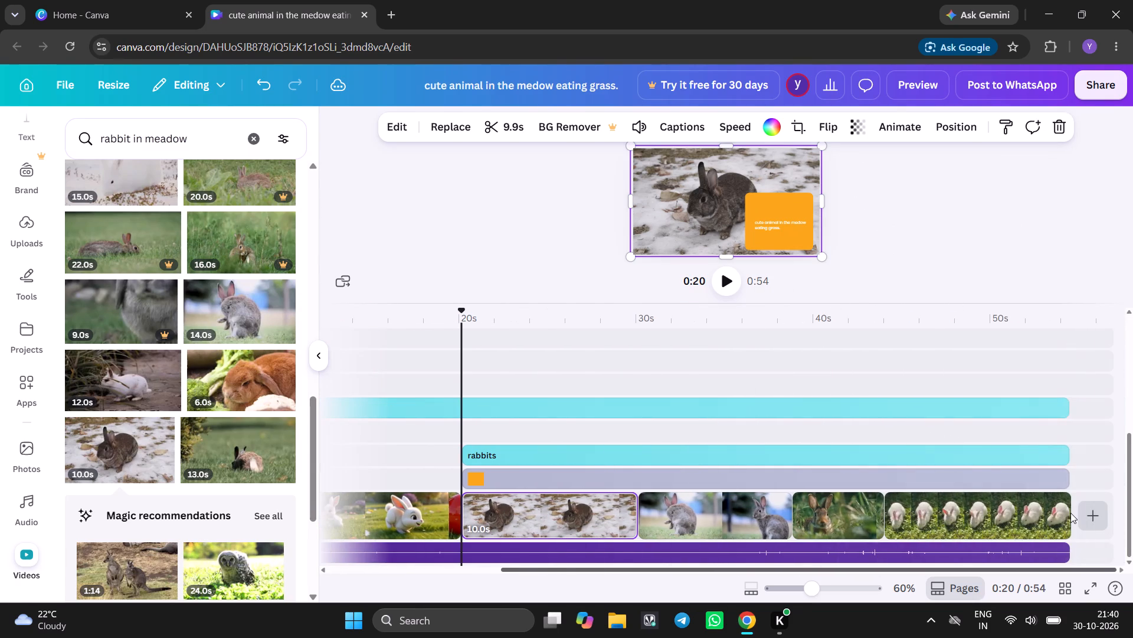
left_click_drag(1070, 513, 710, 551)
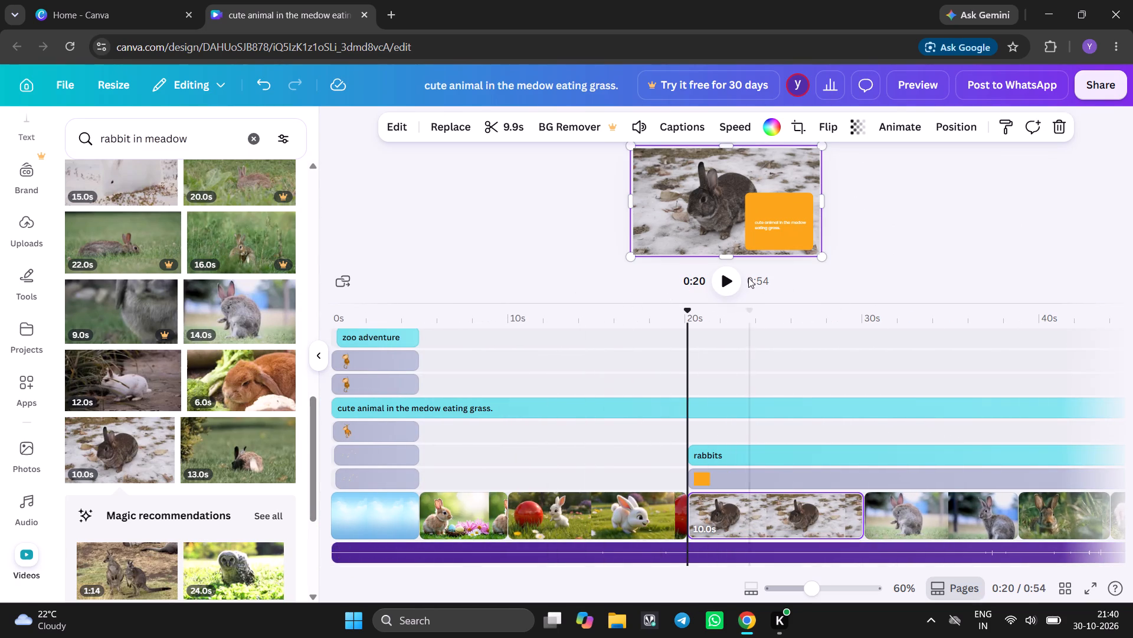
left_click(728, 278)
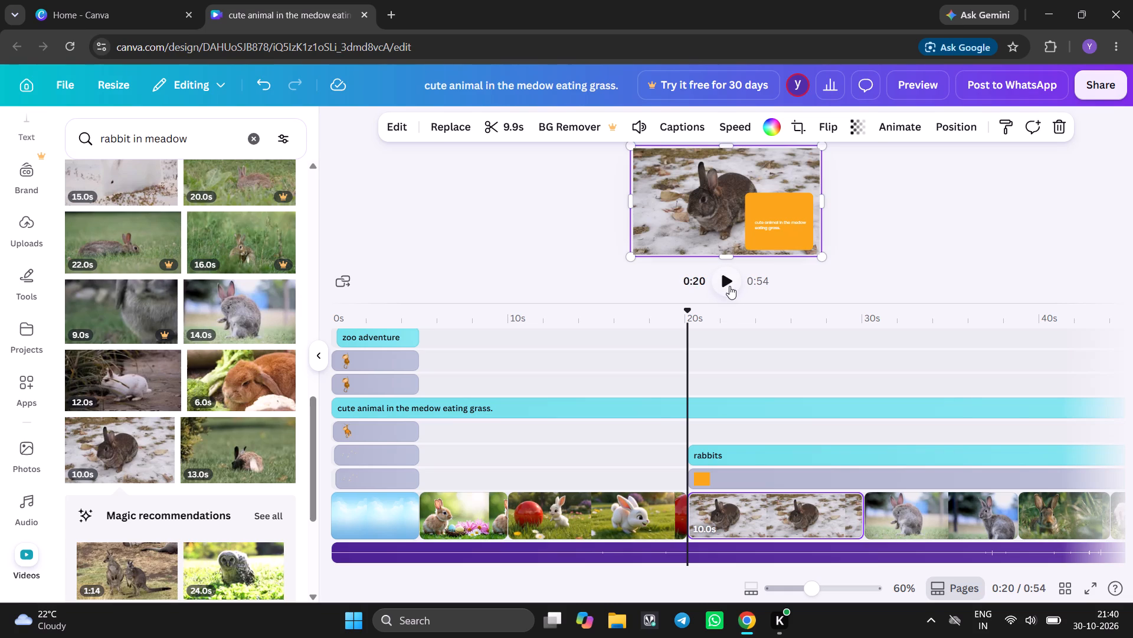
left_click(729, 285)
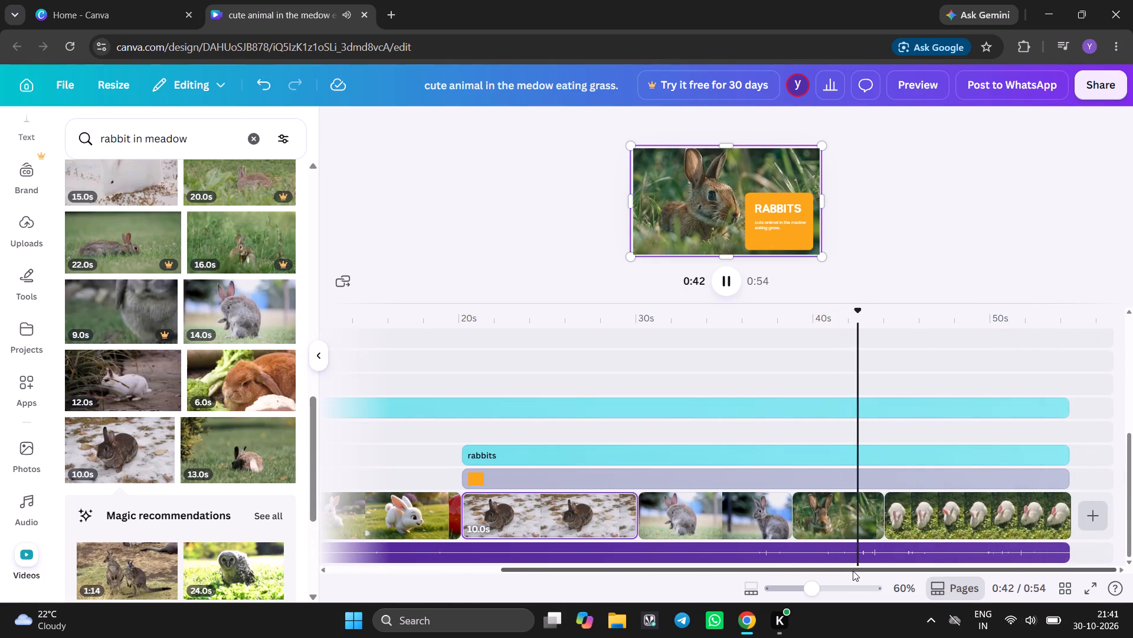
left_click_drag(853, 571, 392, 620)
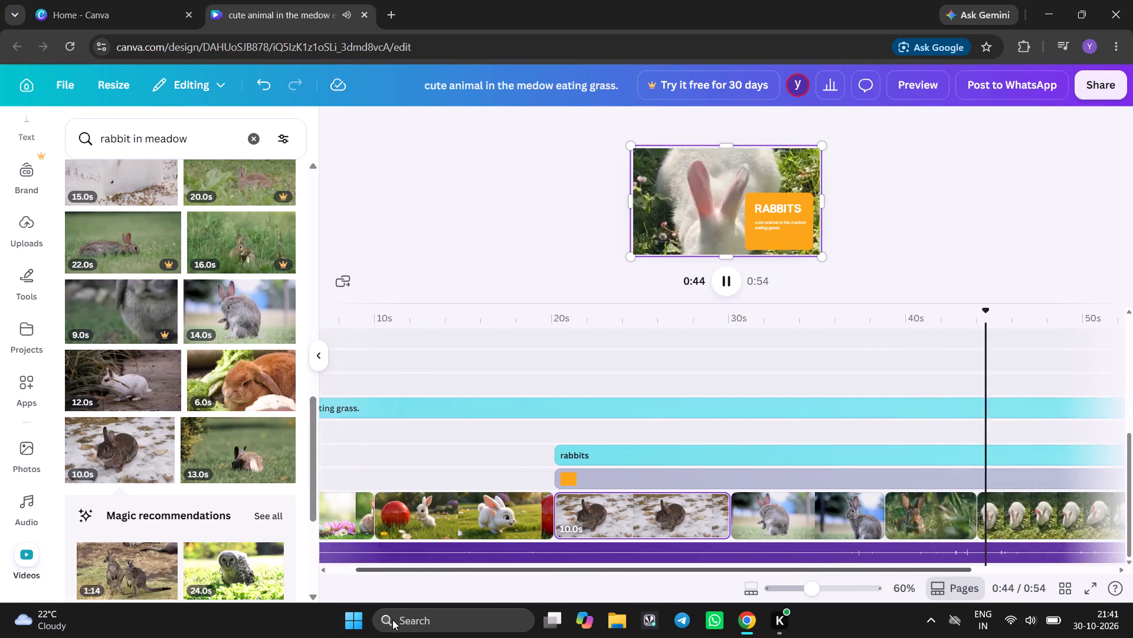
left_click_drag(392, 620, 400, 617)
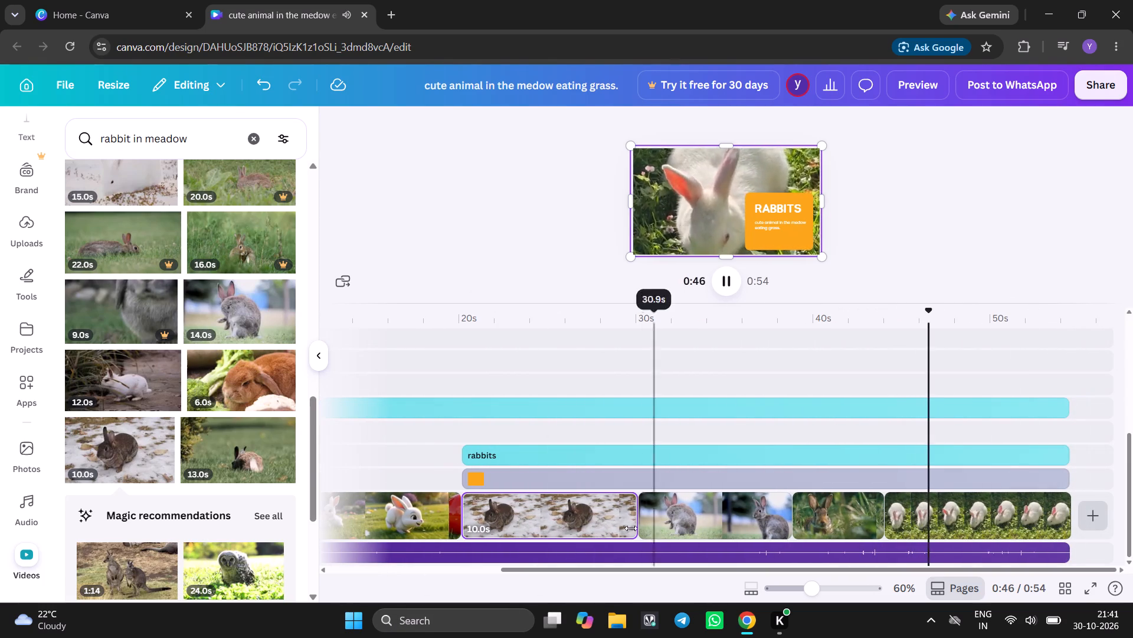
left_click(520, 569)
left_click_drag(520, 569, 346, 531)
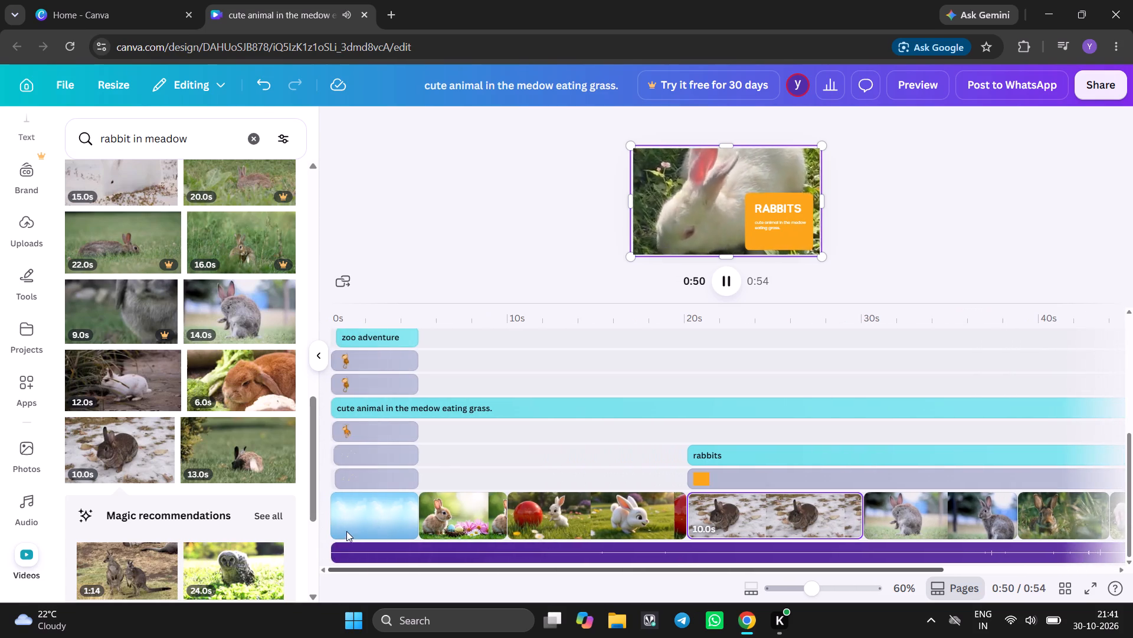
left_click_drag(346, 531, 348, 531)
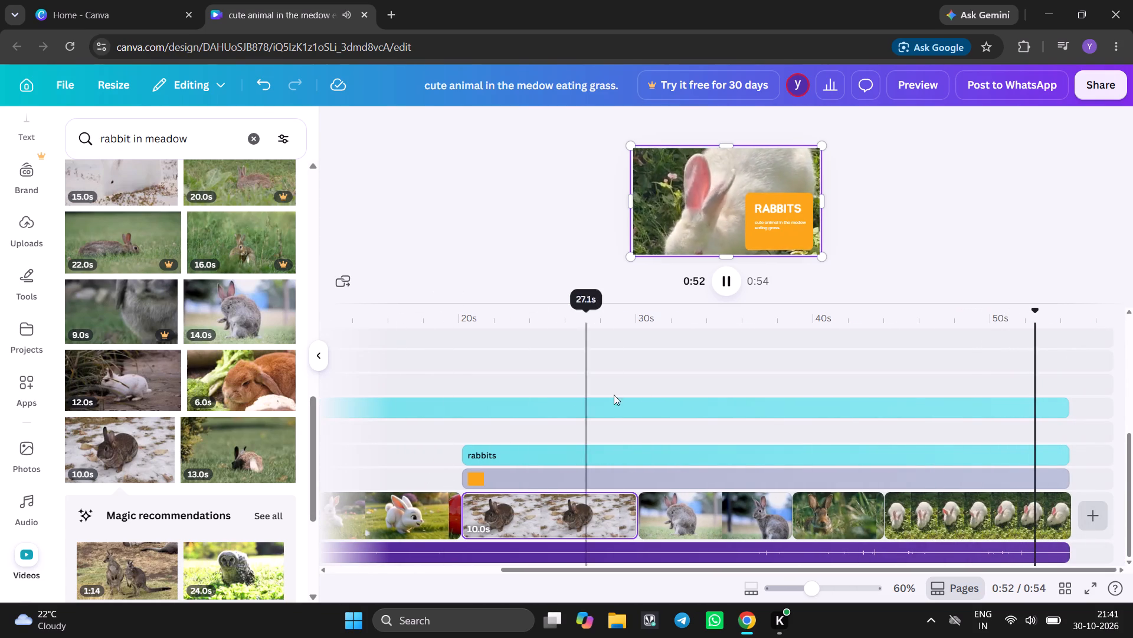
Replay the video from 0:36, and again from 0:12 in the red ball clip through to the final white rabbit clip.
left_click(750, 405)
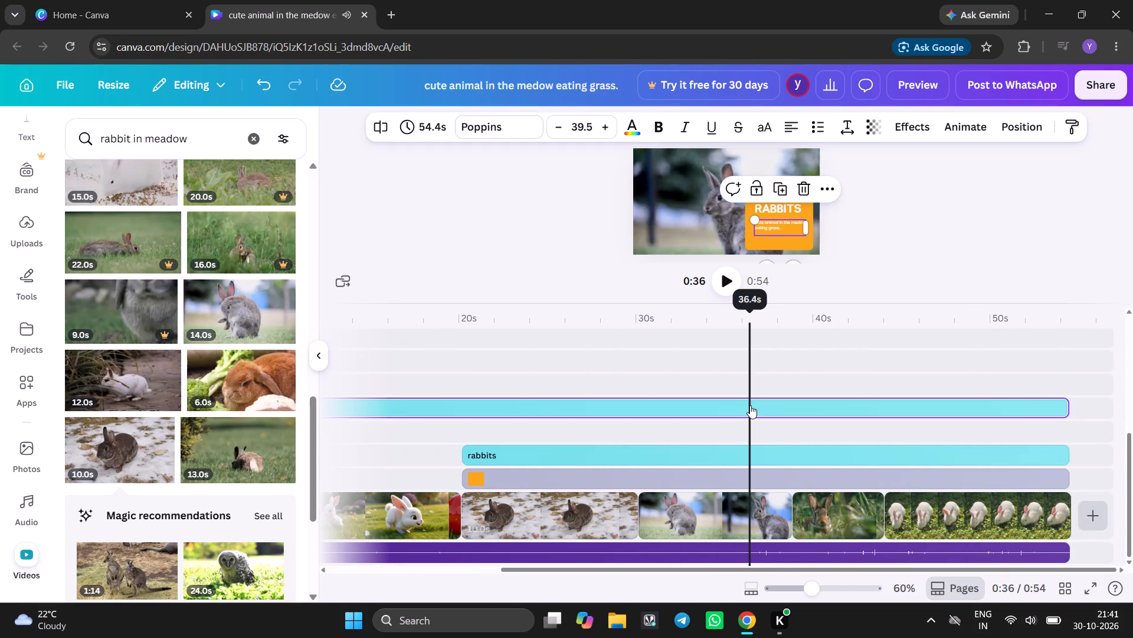
left_click(729, 278)
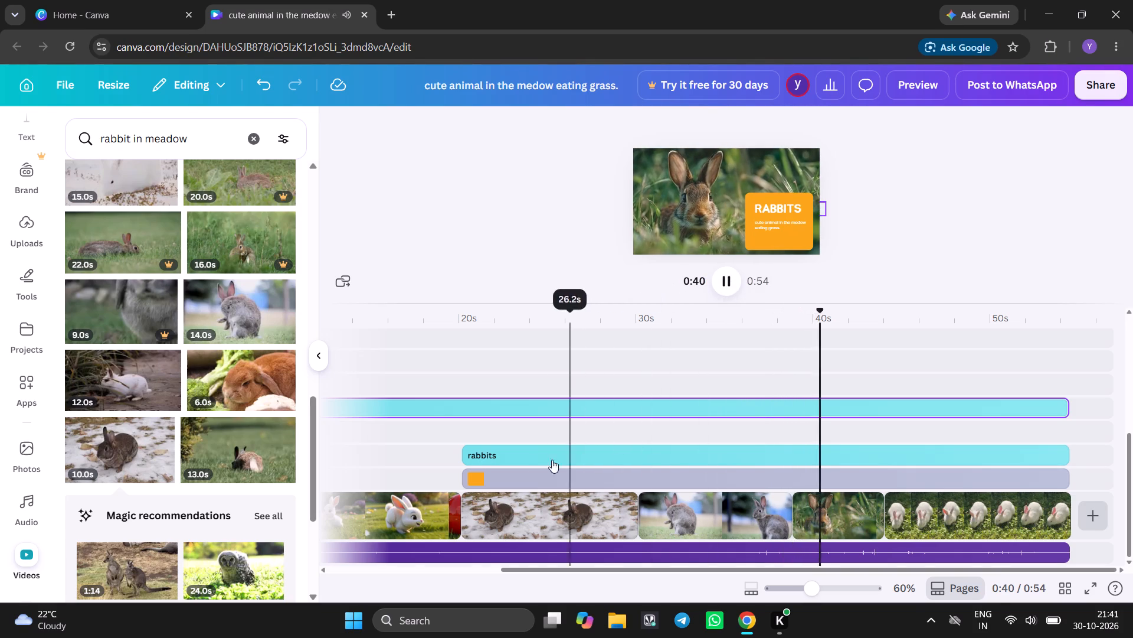
left_click(457, 469)
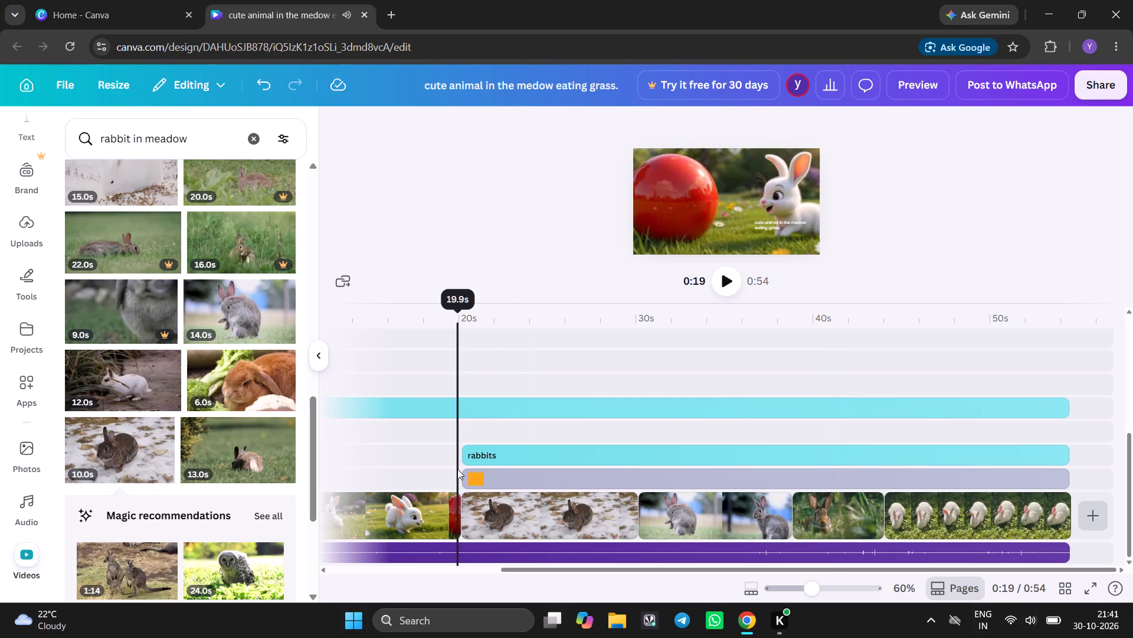
left_click(332, 455)
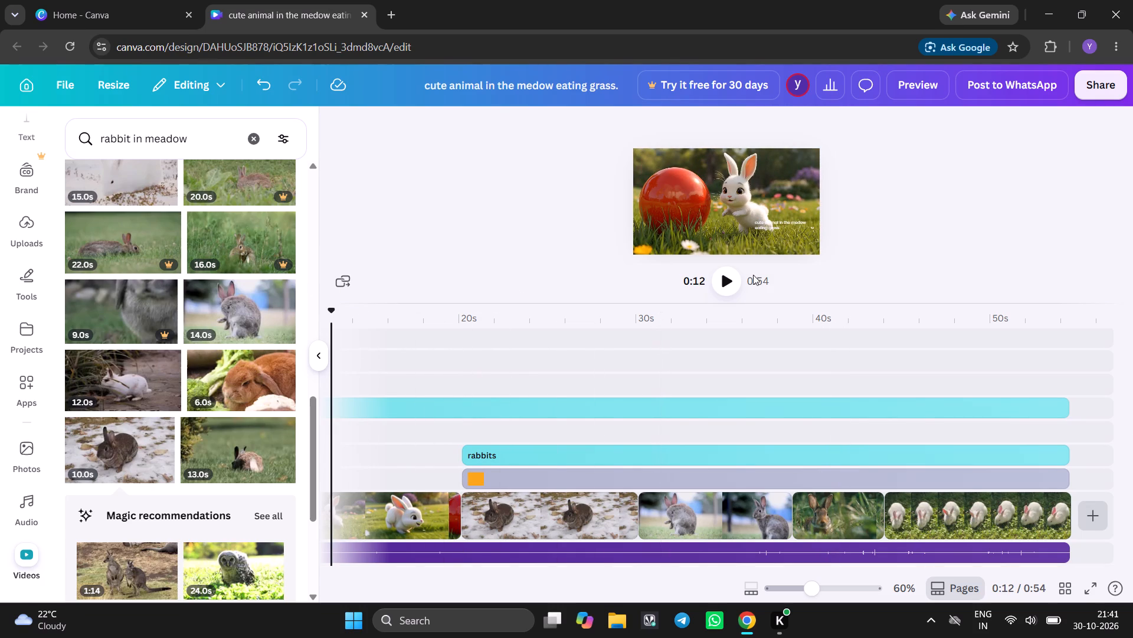
left_click(735, 279)
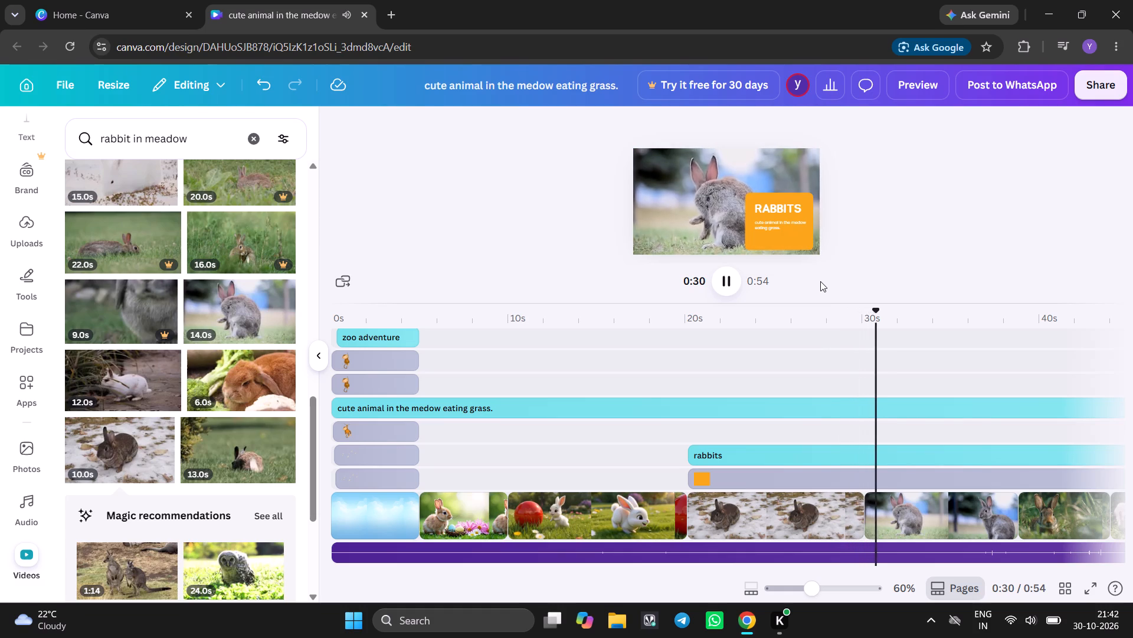
left_click(820, 281)
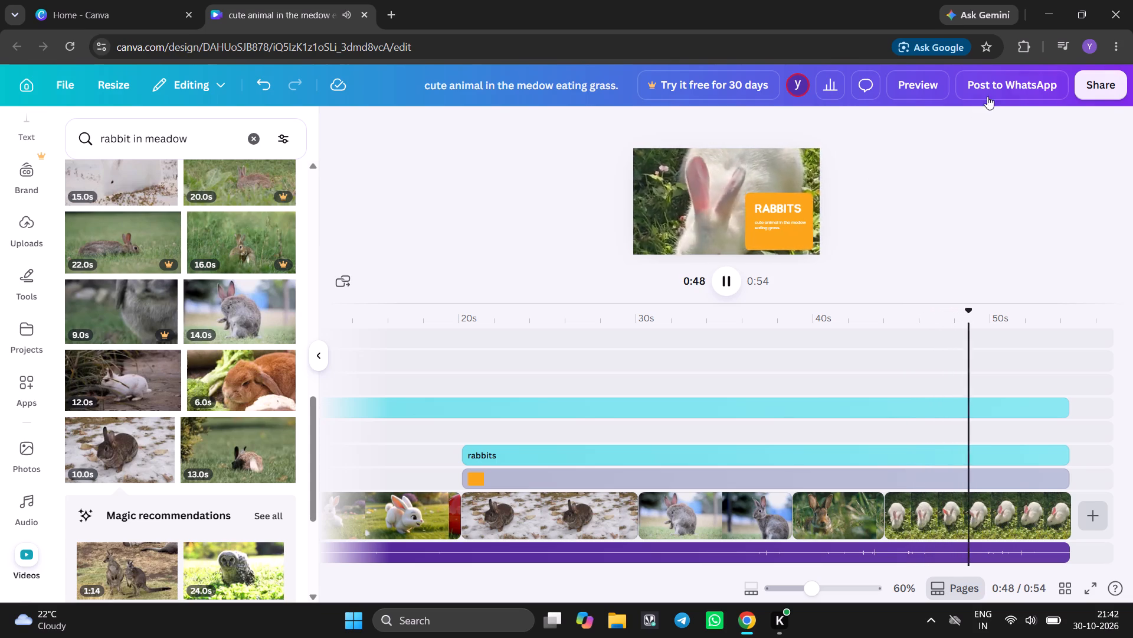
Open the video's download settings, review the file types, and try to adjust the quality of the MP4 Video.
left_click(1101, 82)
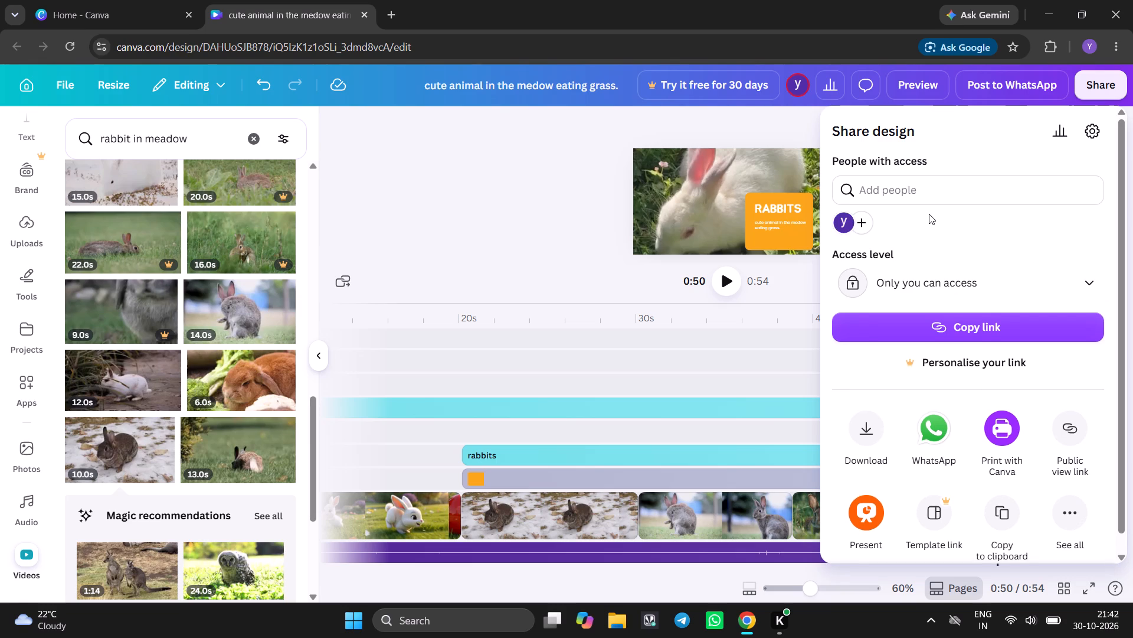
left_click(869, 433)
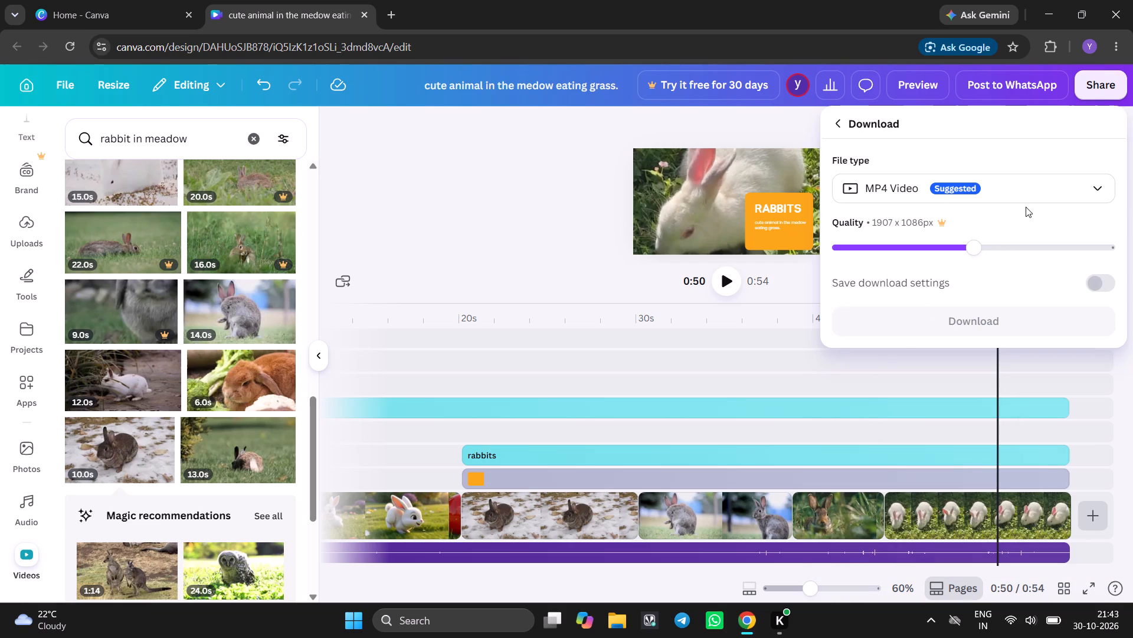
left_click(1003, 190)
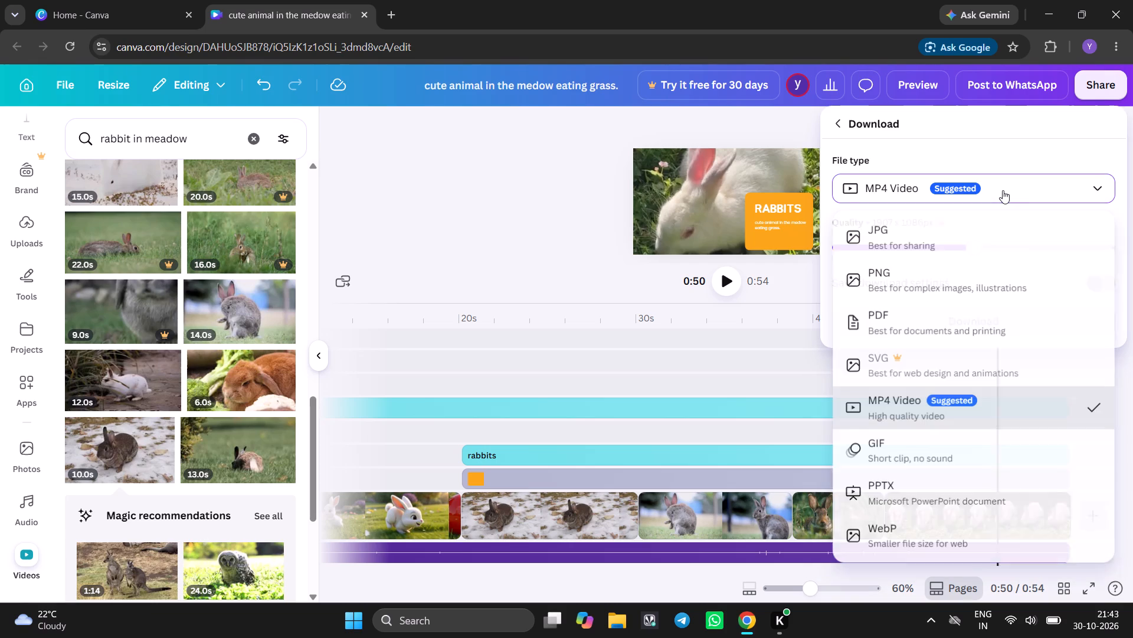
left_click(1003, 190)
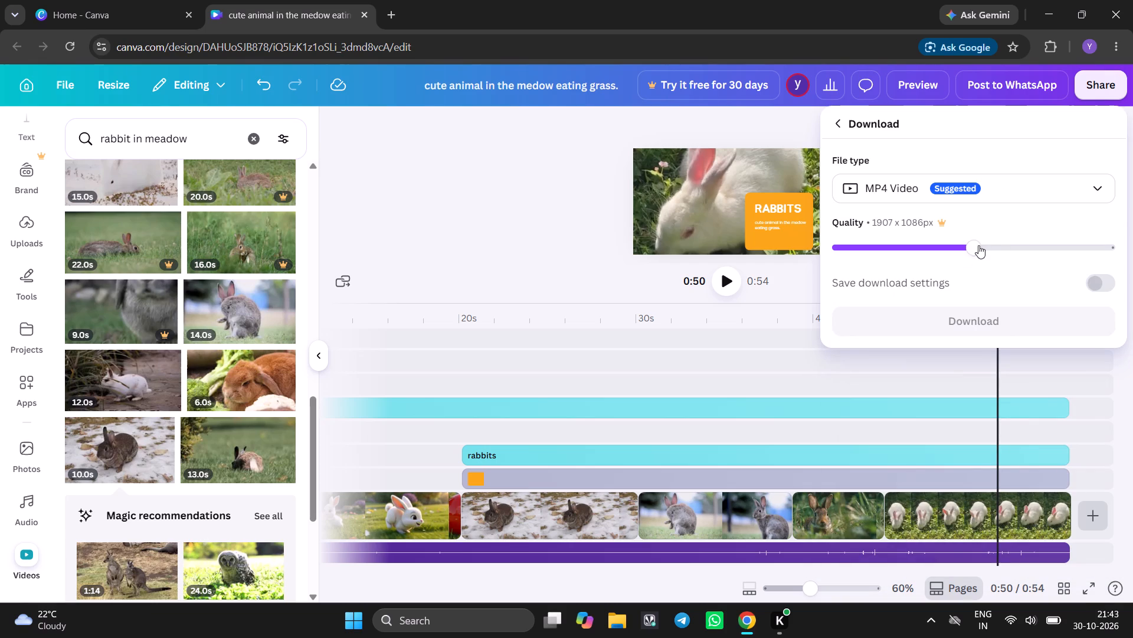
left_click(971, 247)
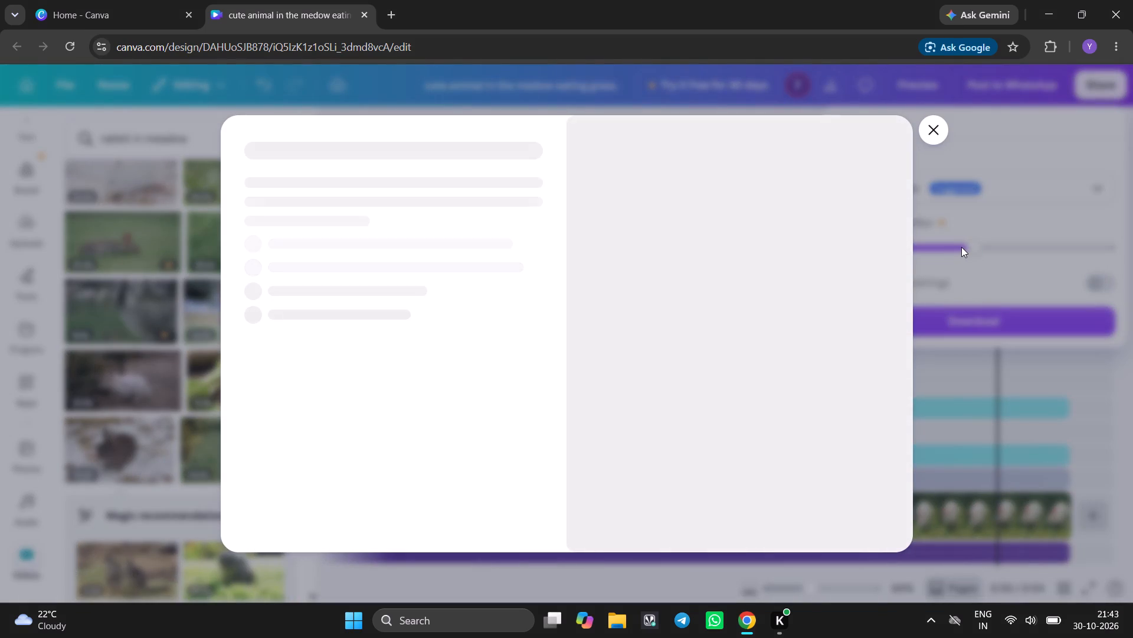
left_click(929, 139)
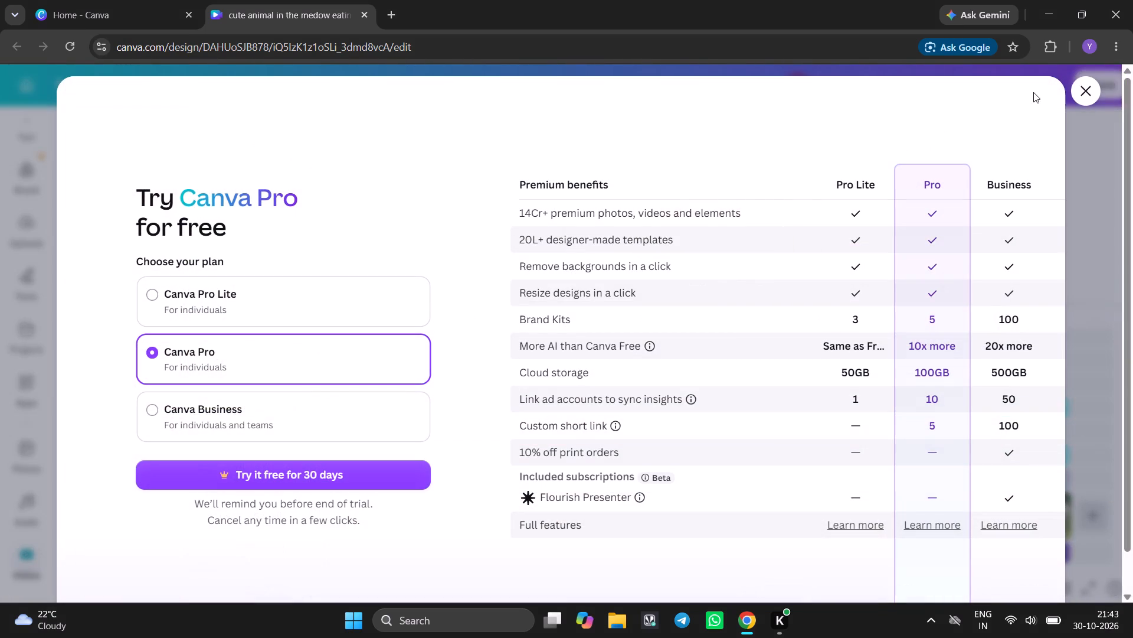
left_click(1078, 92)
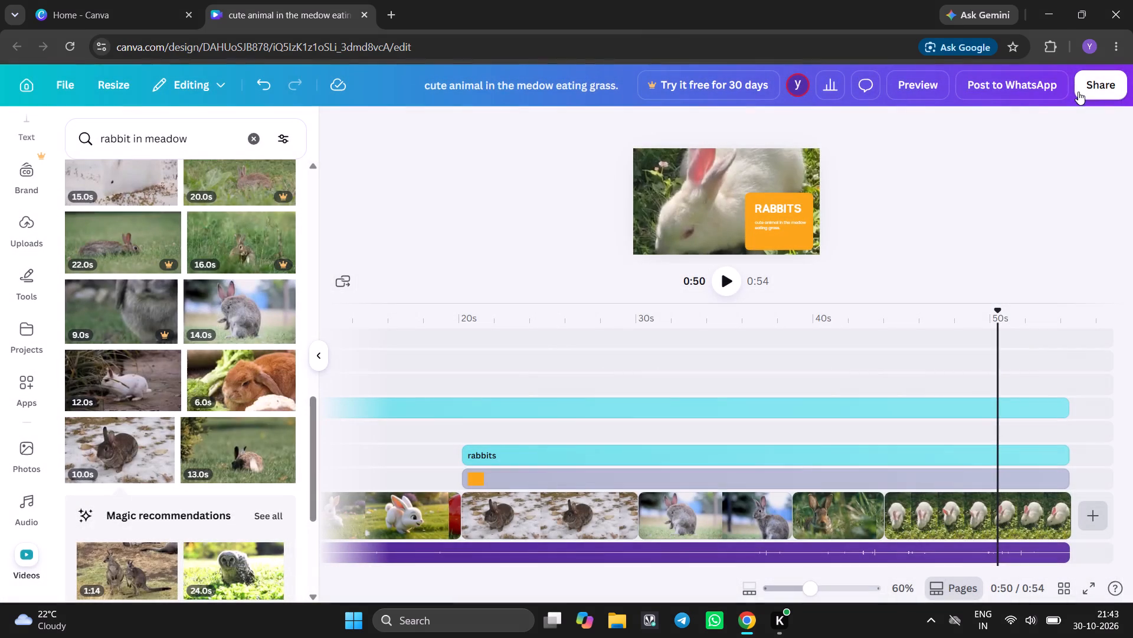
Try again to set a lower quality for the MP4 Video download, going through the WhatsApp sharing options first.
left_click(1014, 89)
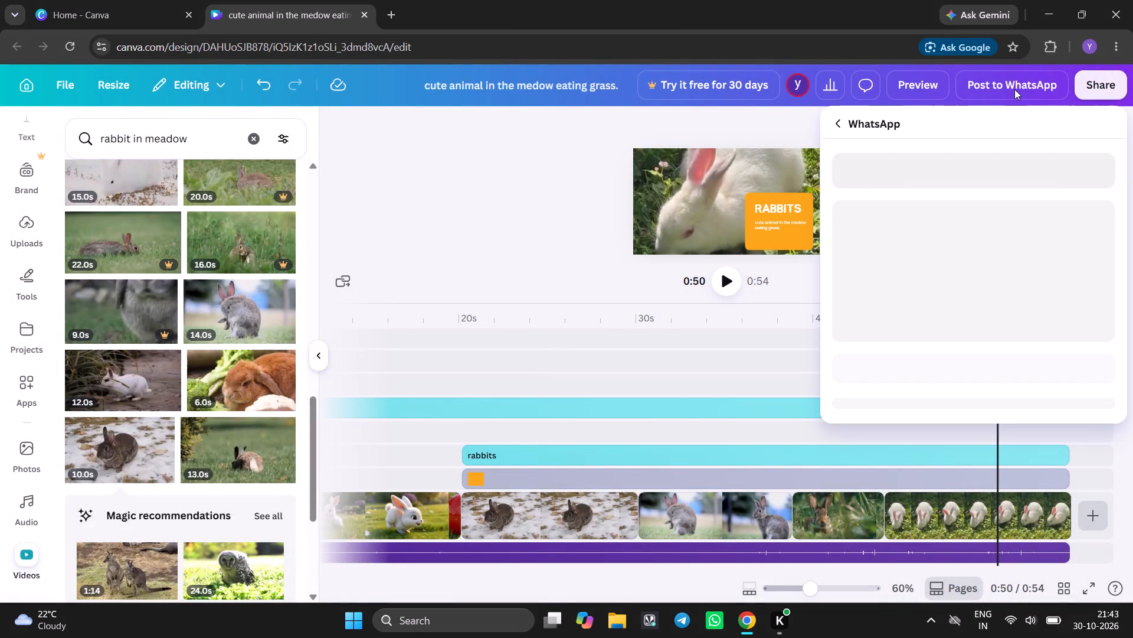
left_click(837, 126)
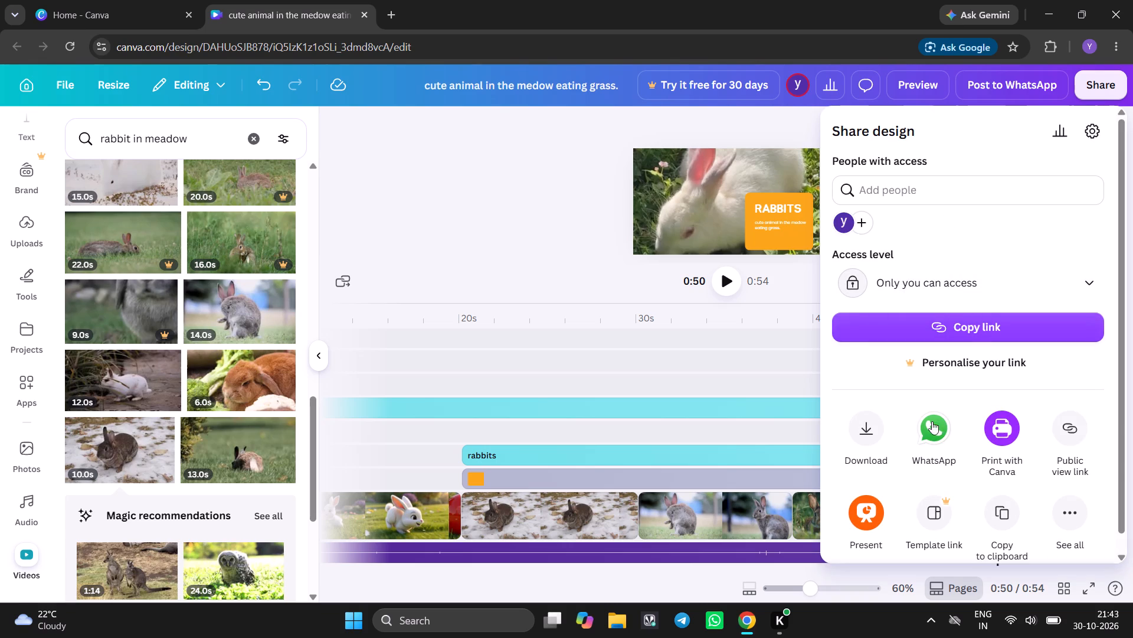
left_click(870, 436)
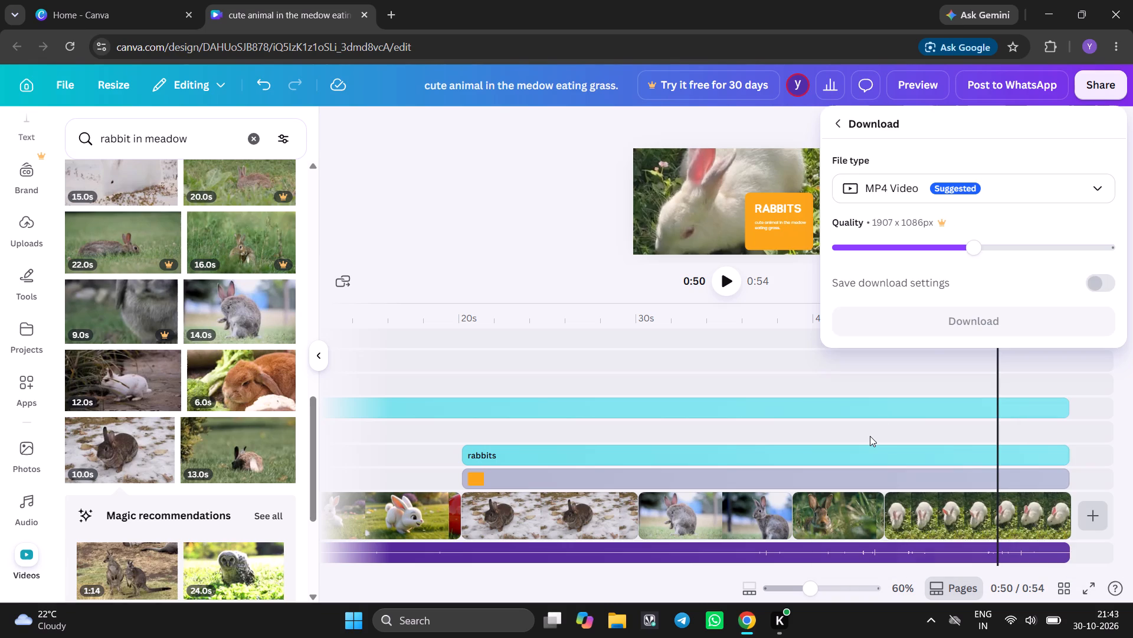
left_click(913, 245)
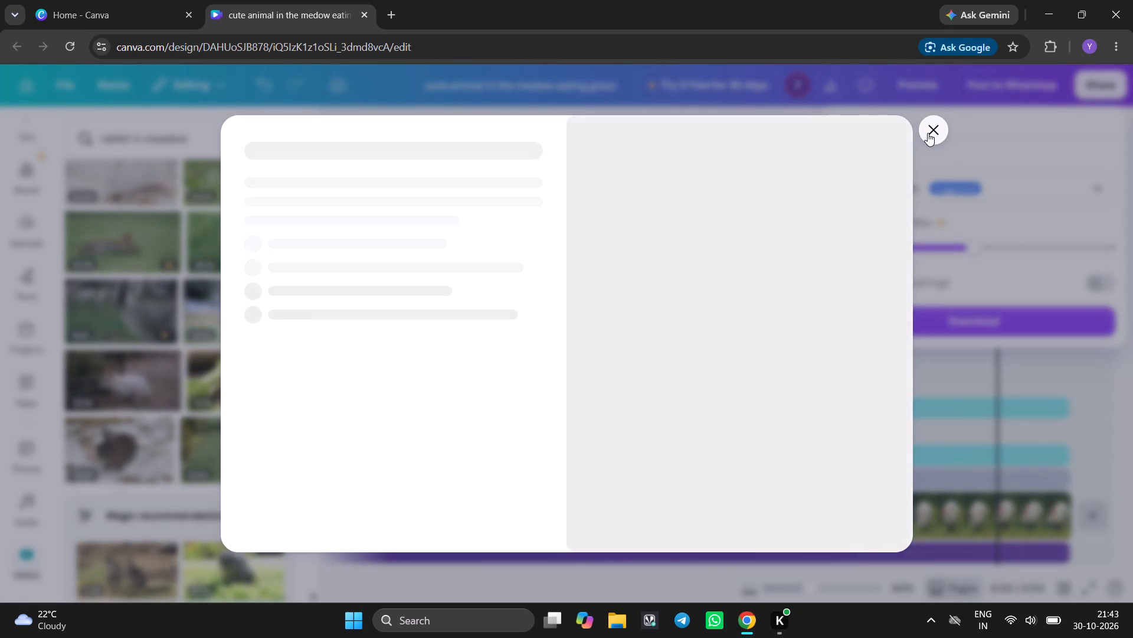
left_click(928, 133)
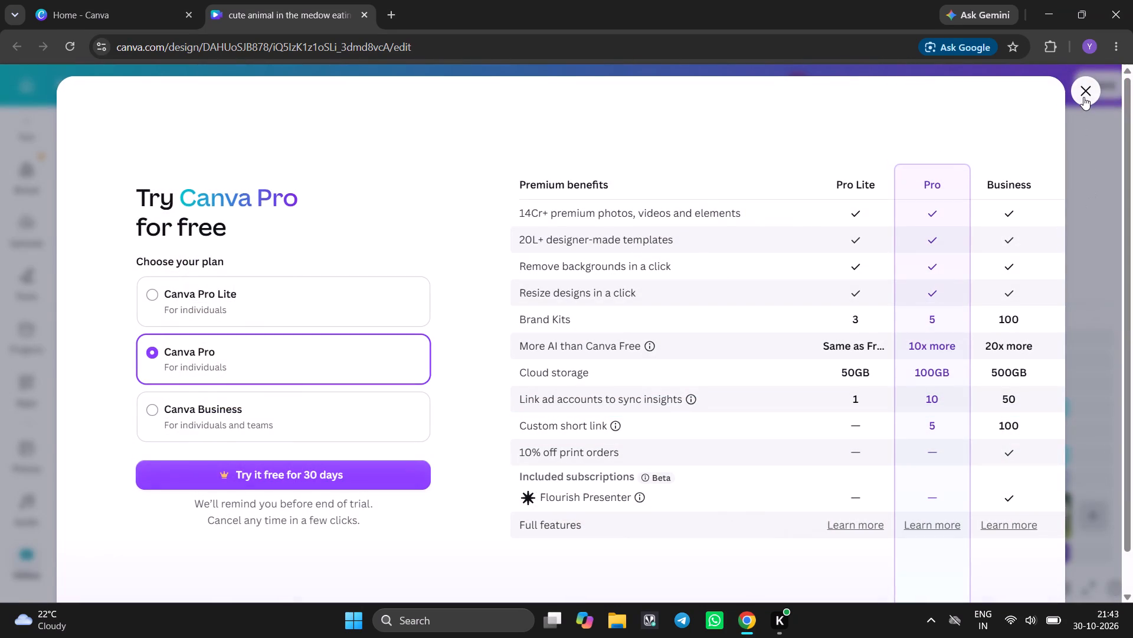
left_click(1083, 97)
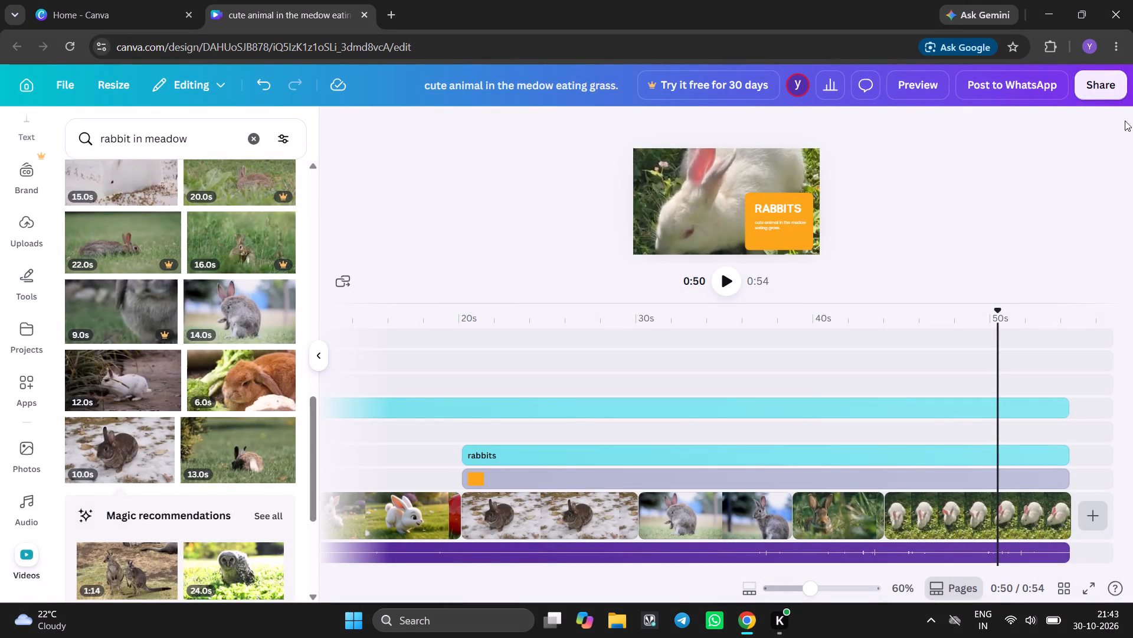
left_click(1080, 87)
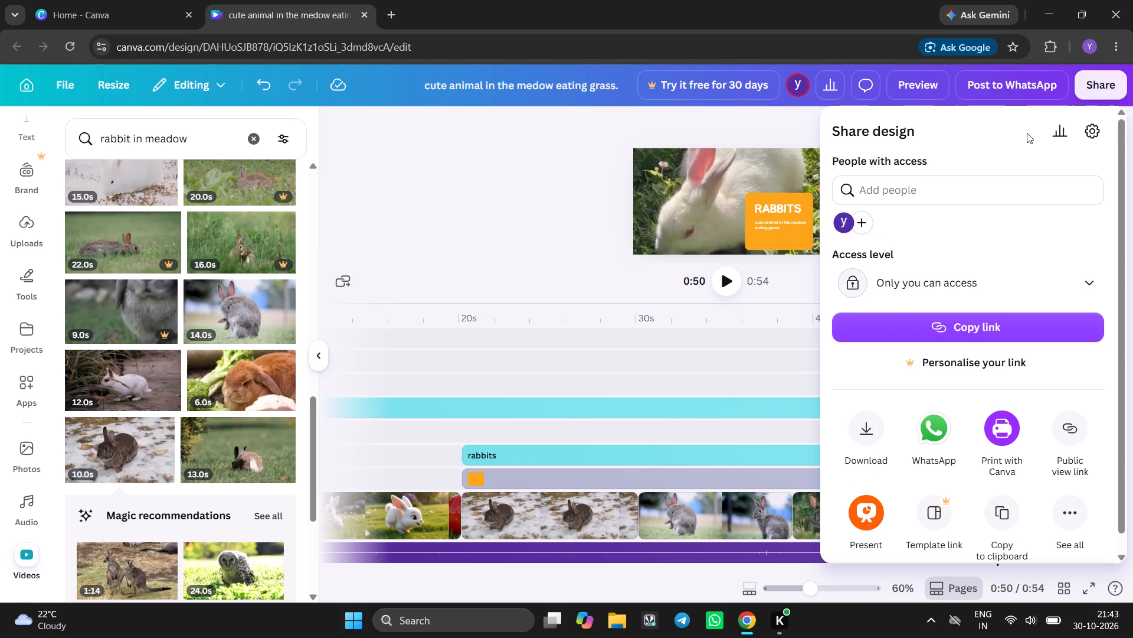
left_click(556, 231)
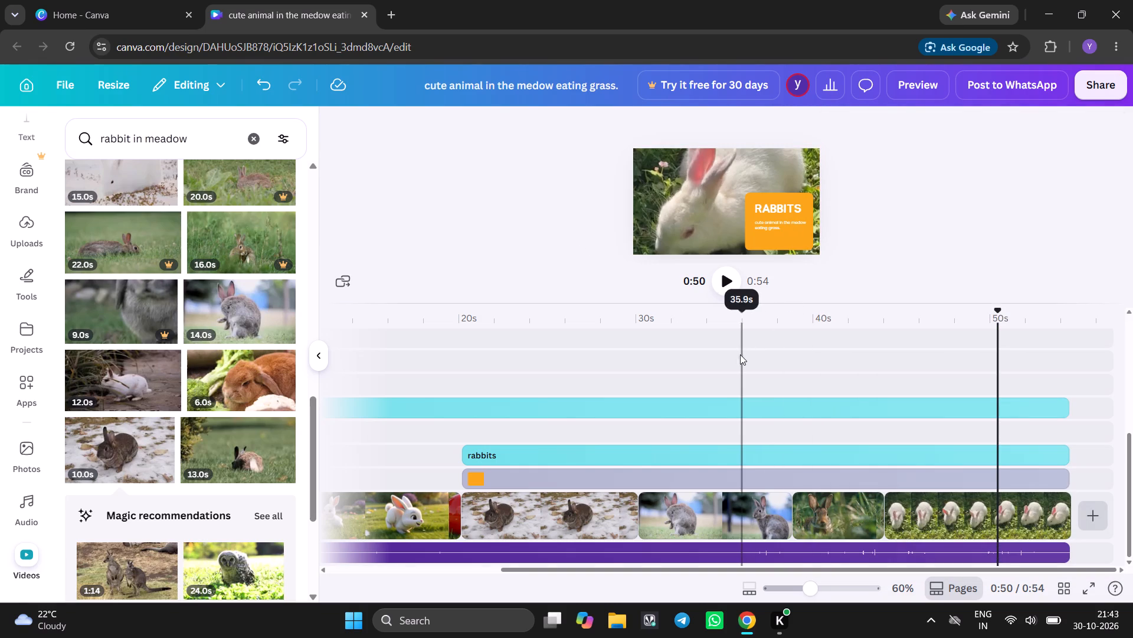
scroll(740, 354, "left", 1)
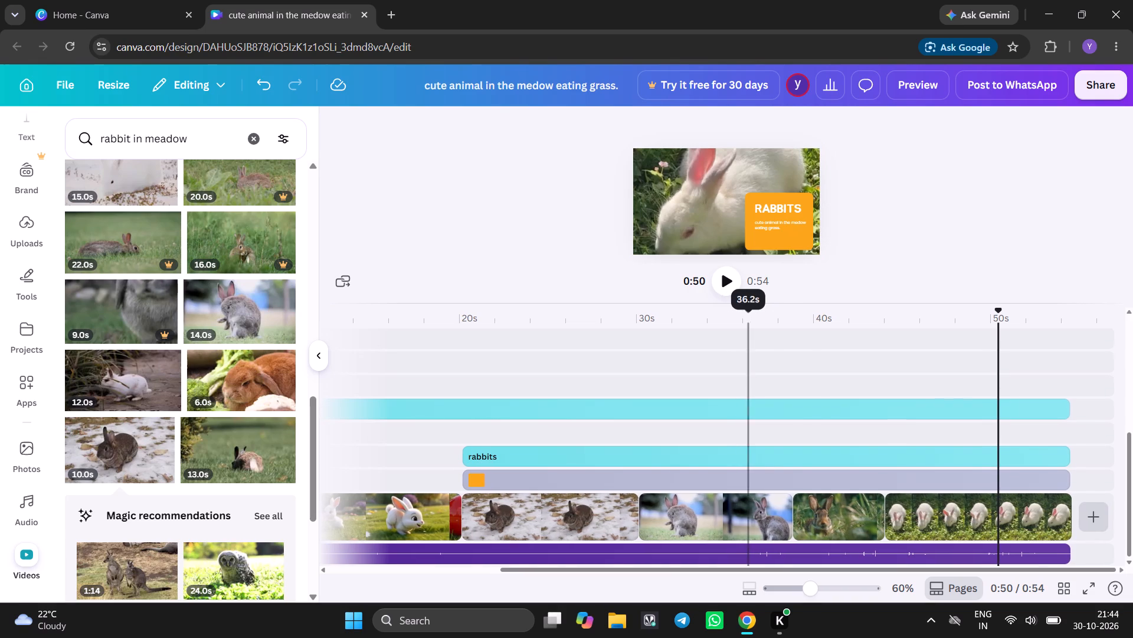
Play the video from 0:50 to its end, and replay it from the beginning with the videos side panel collapsed.
left_click(723, 288)
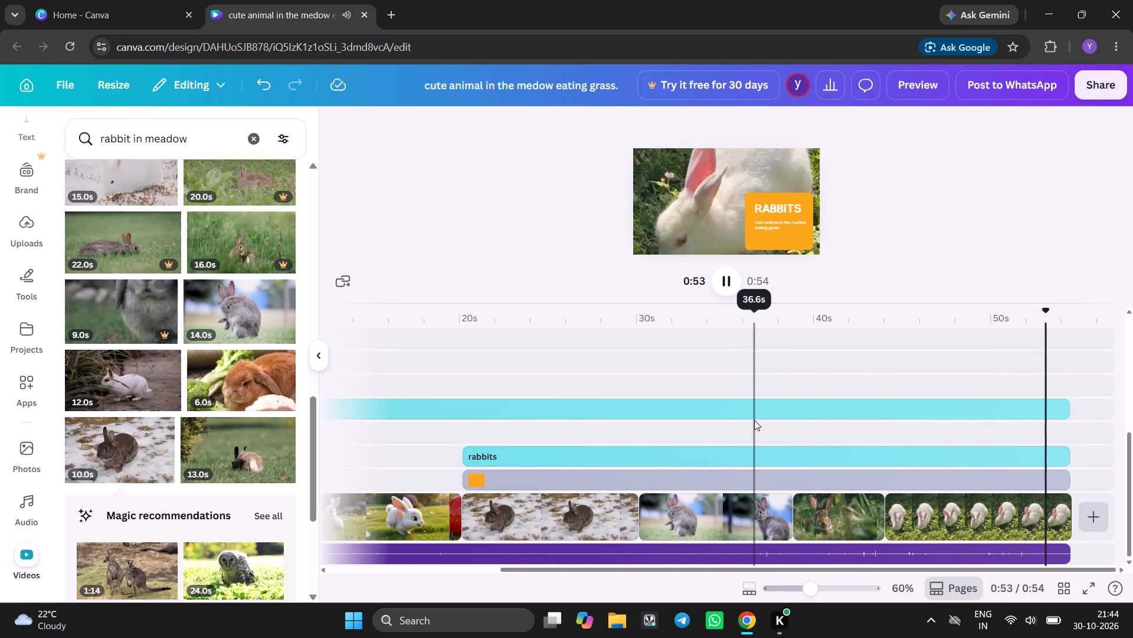
left_click(317, 359)
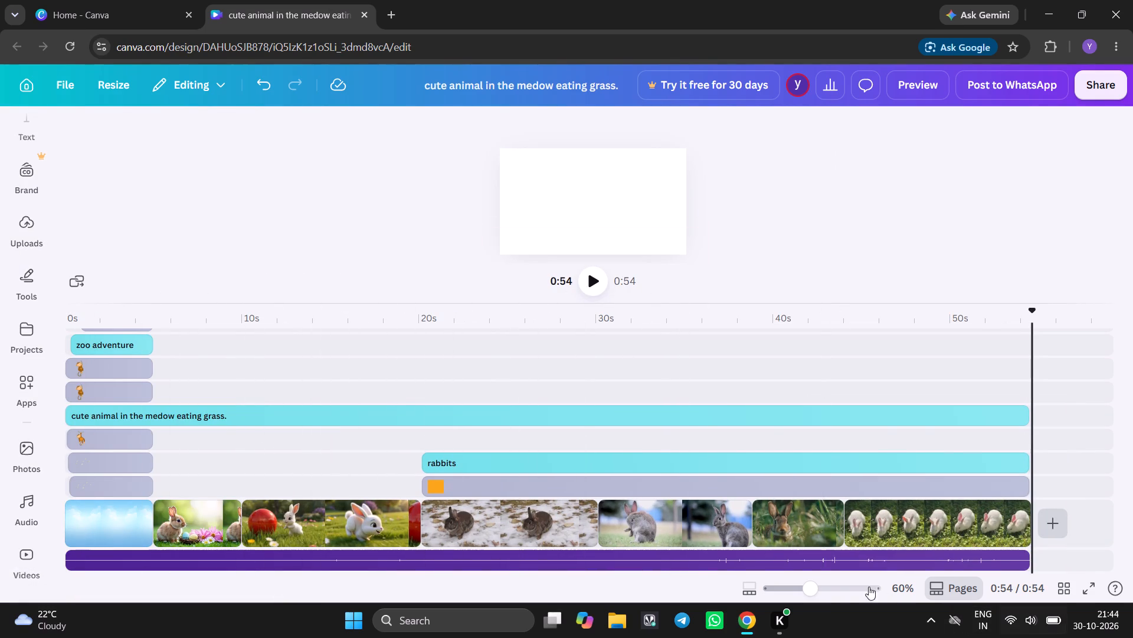
left_click(590, 275)
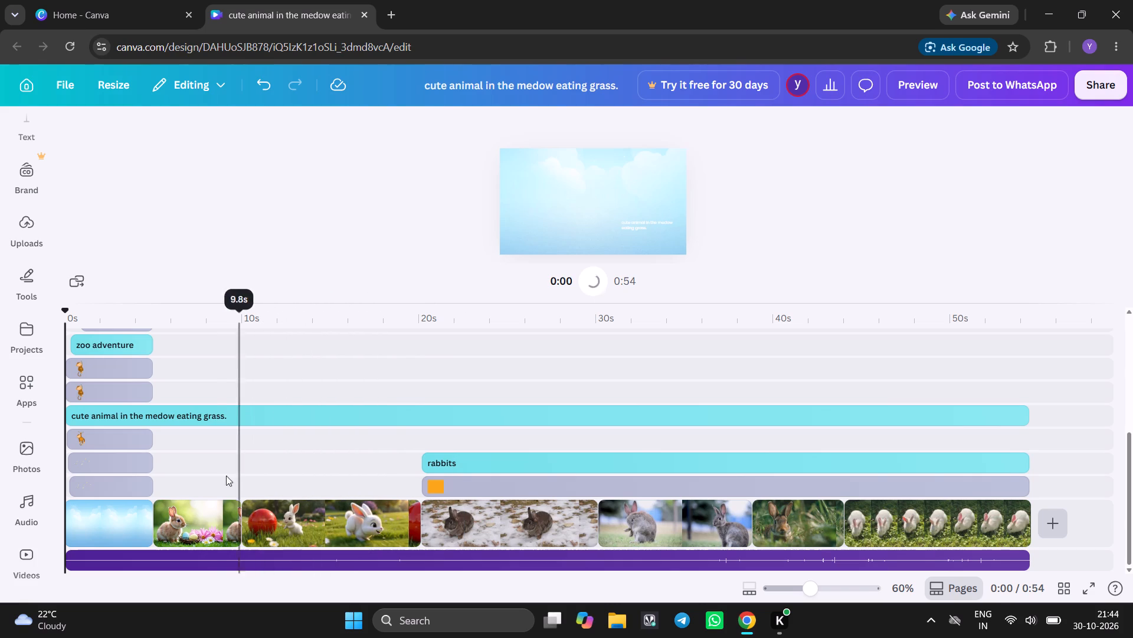
Extend the start of the intro graphic on the track directly above the clips back to 0s, for a 5.0-second duration.
left_click(198, 488)
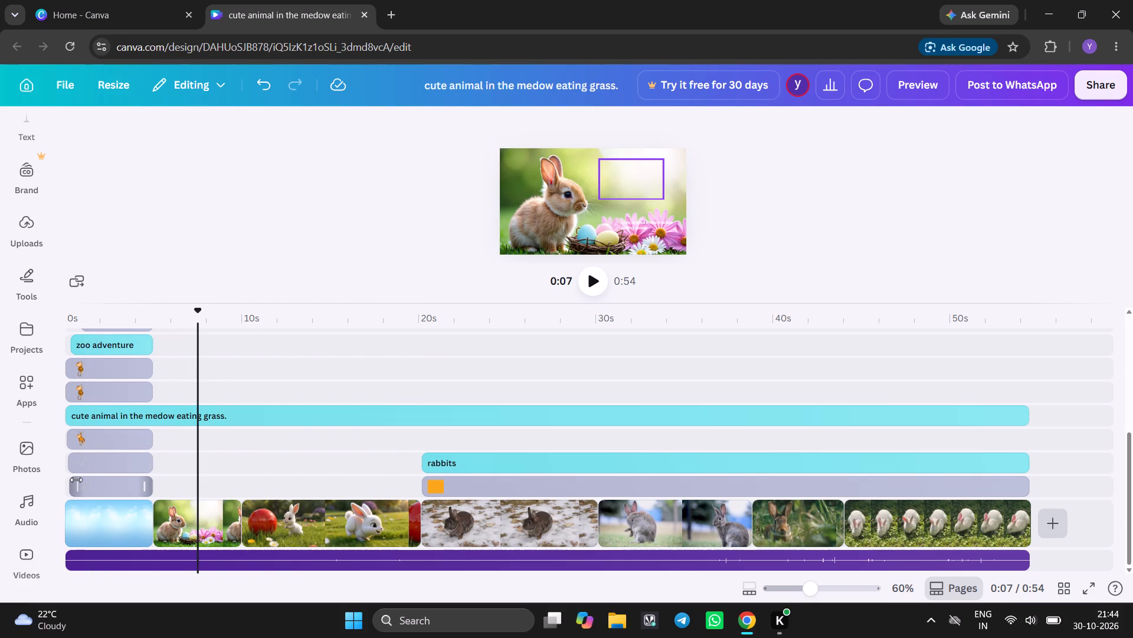
left_click_drag(76, 480, 67, 479)
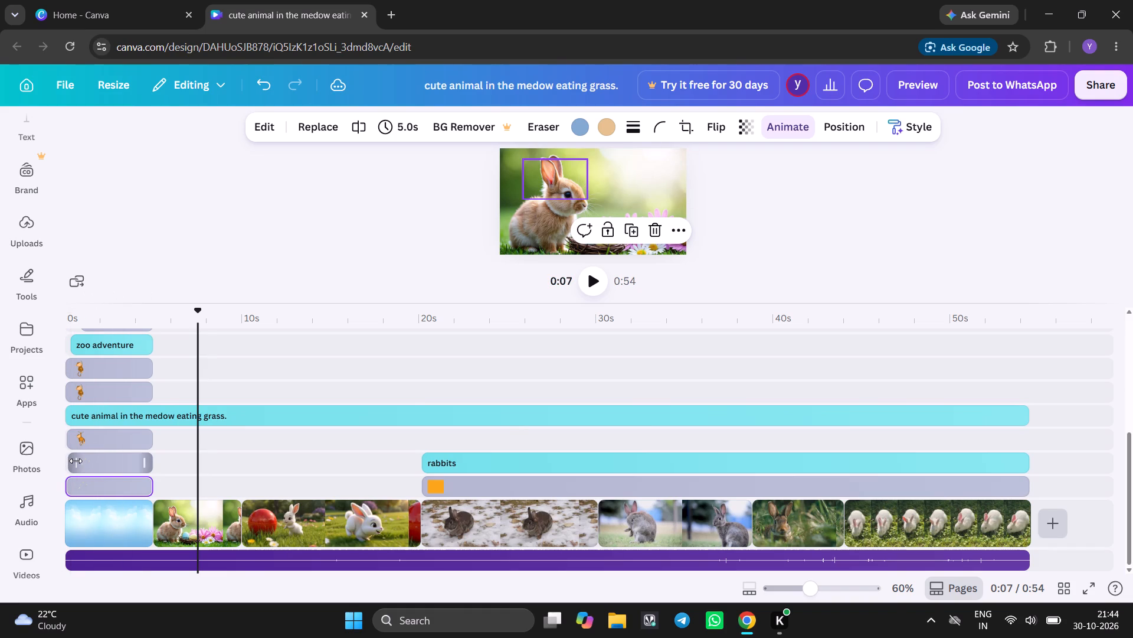
Select the 4.8-second intro graphic one track higher and play the video from the "Zoo Adventure" opening.
left_click(73, 462)
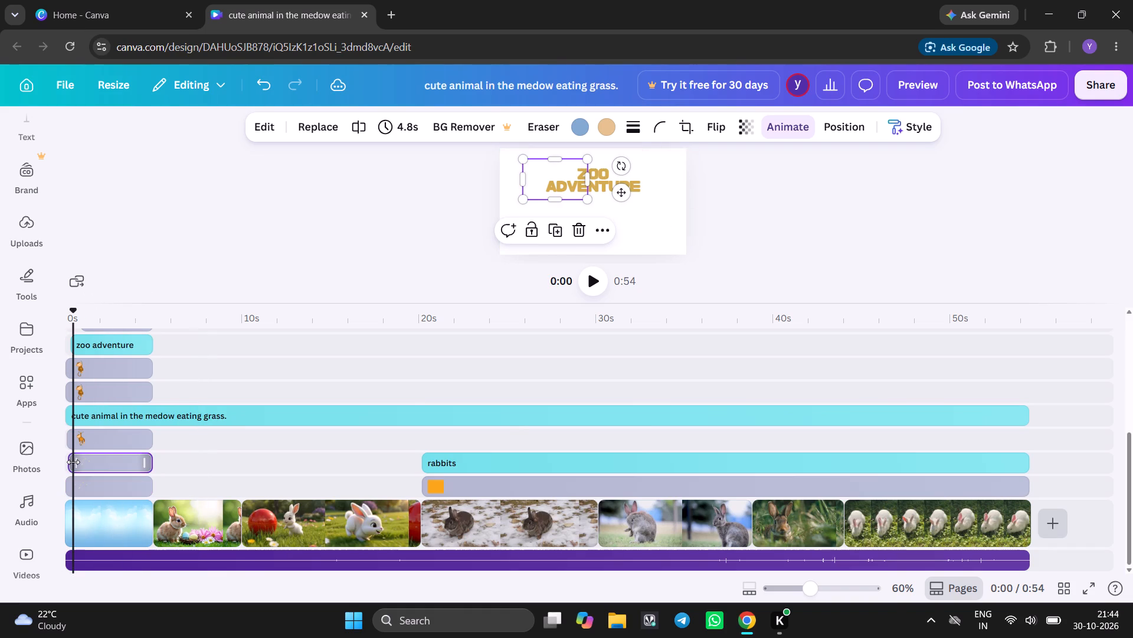
left_click(587, 280)
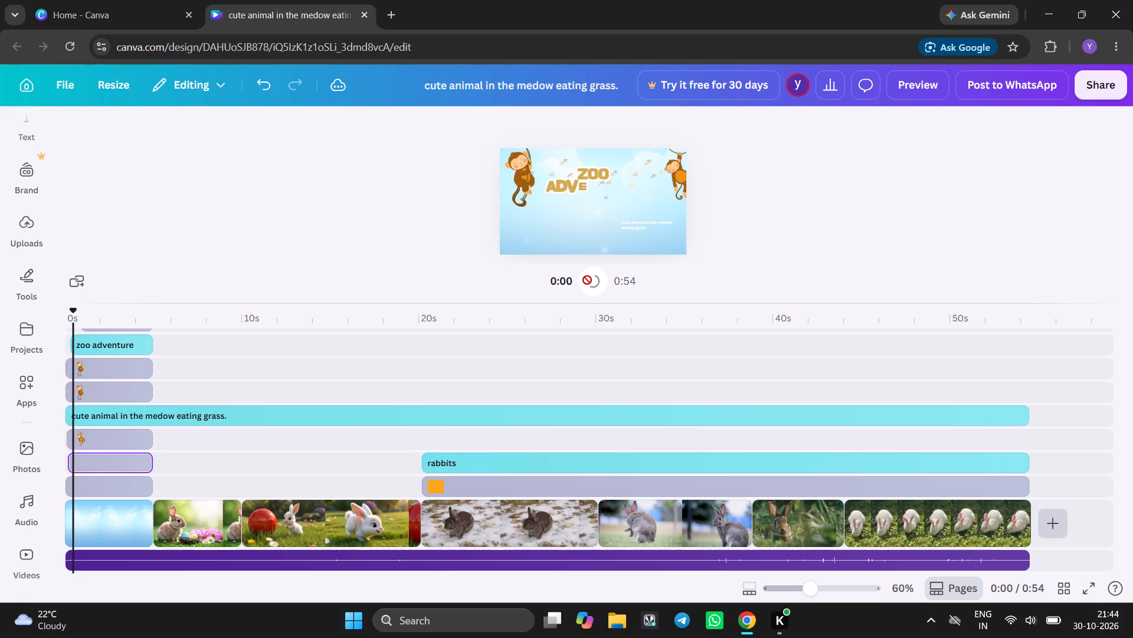
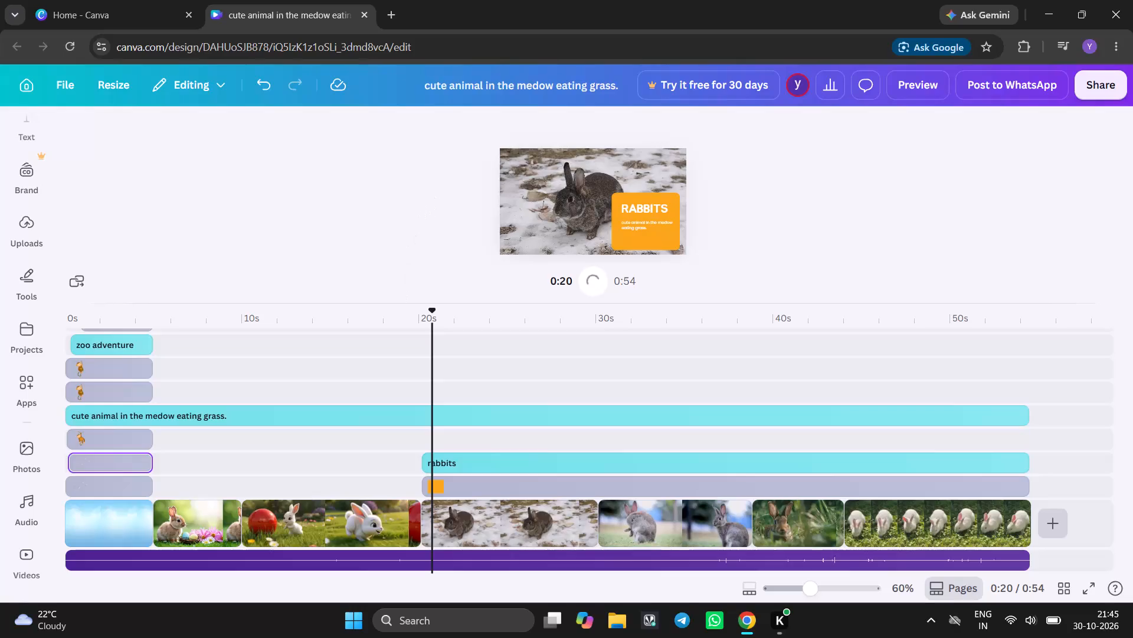
Skip through the rabbit clips at 0:28 and 0:41, and play the video from 0:48 in the final clip.
left_click(515, 398)
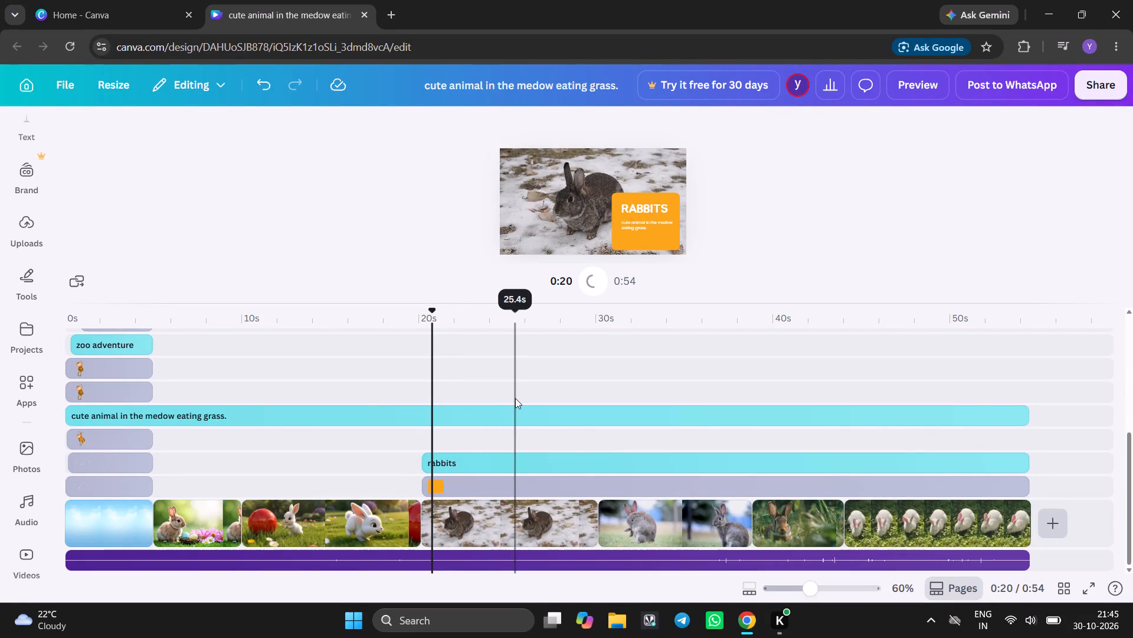
left_click(568, 406)
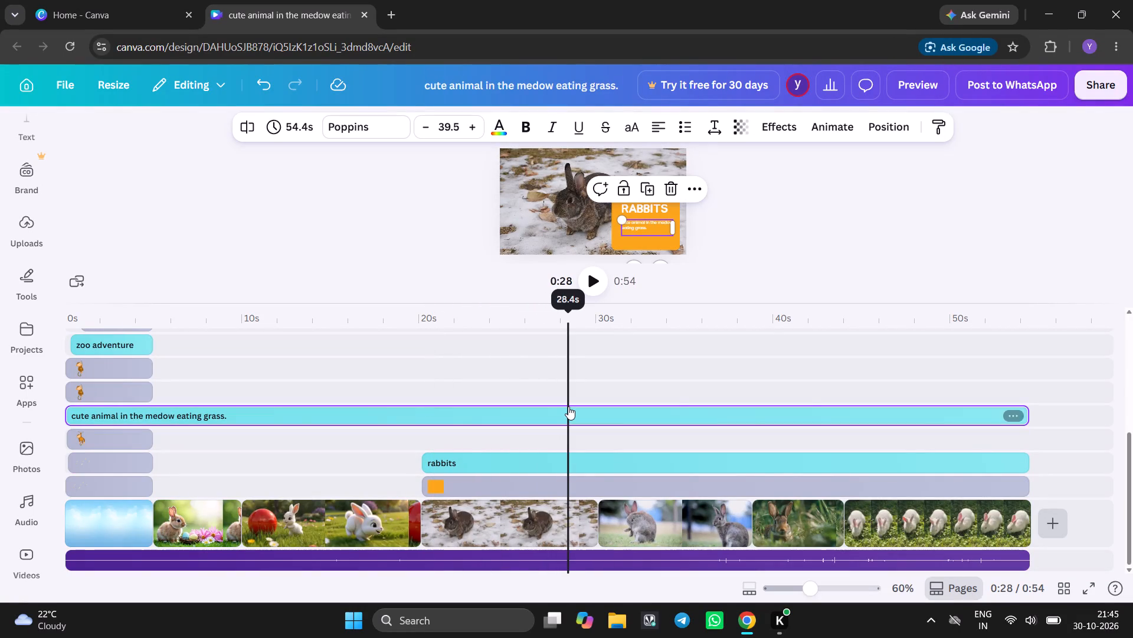
left_click(808, 399)
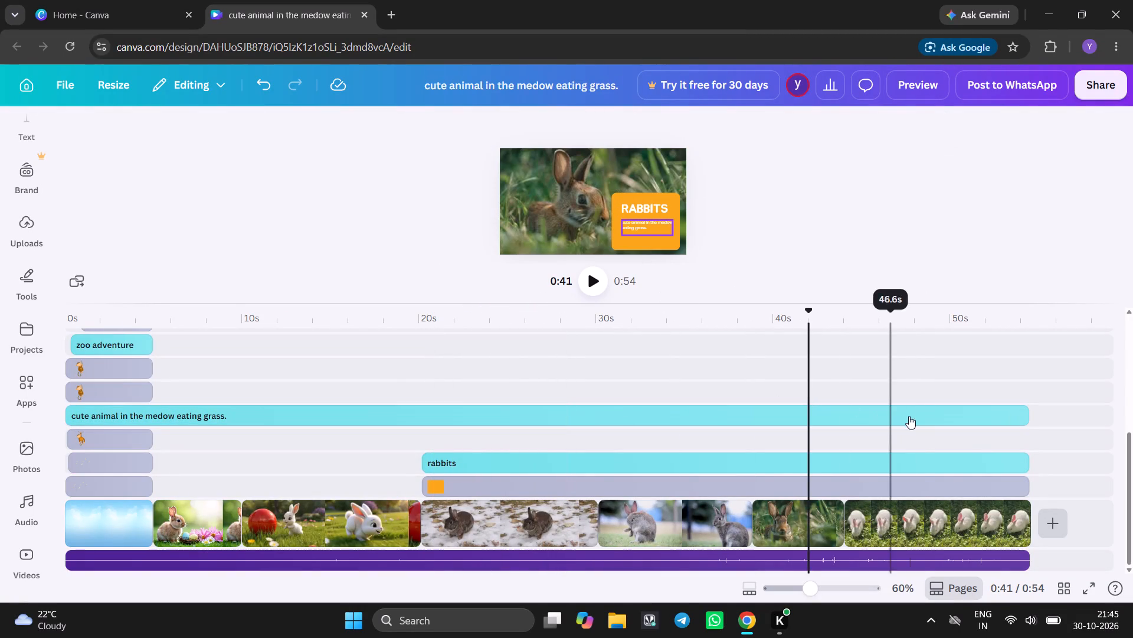
left_click(924, 424)
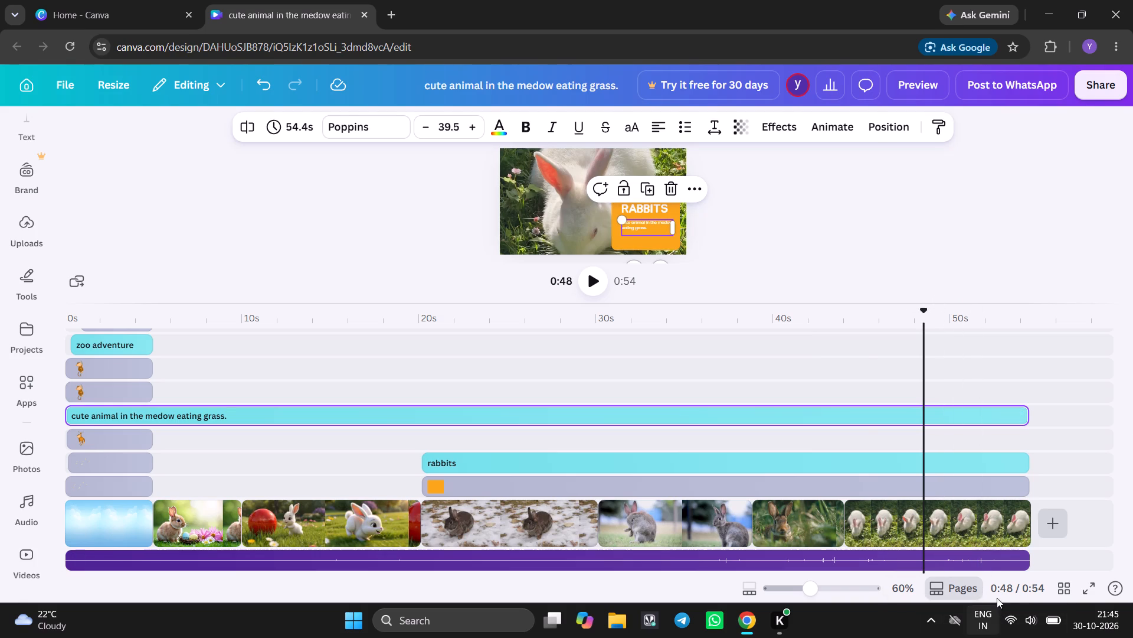
left_click(595, 281)
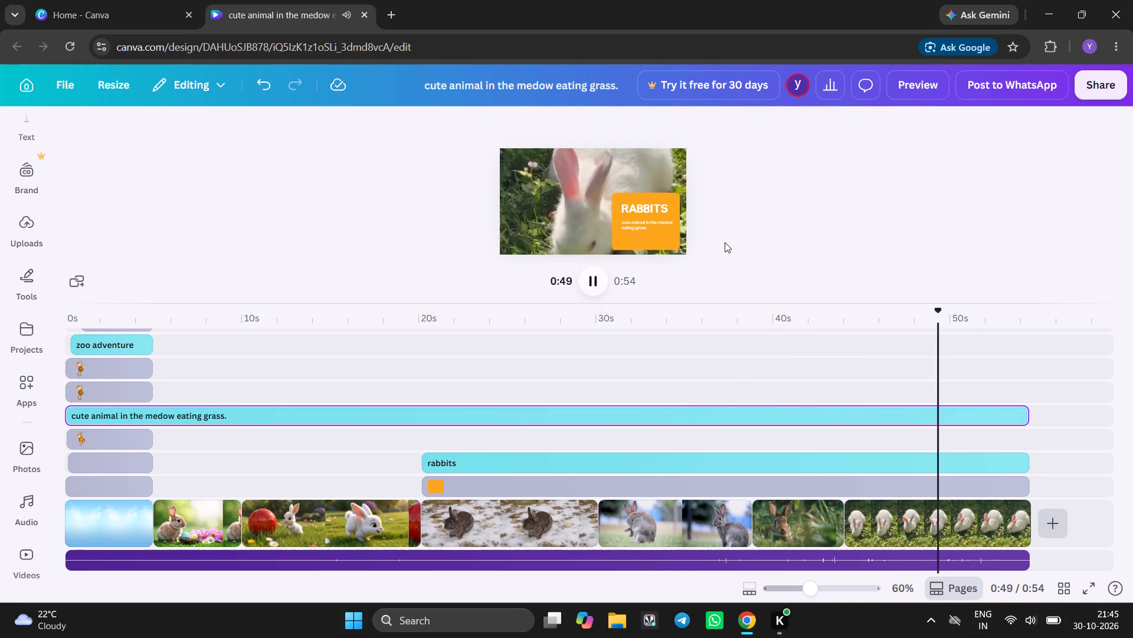